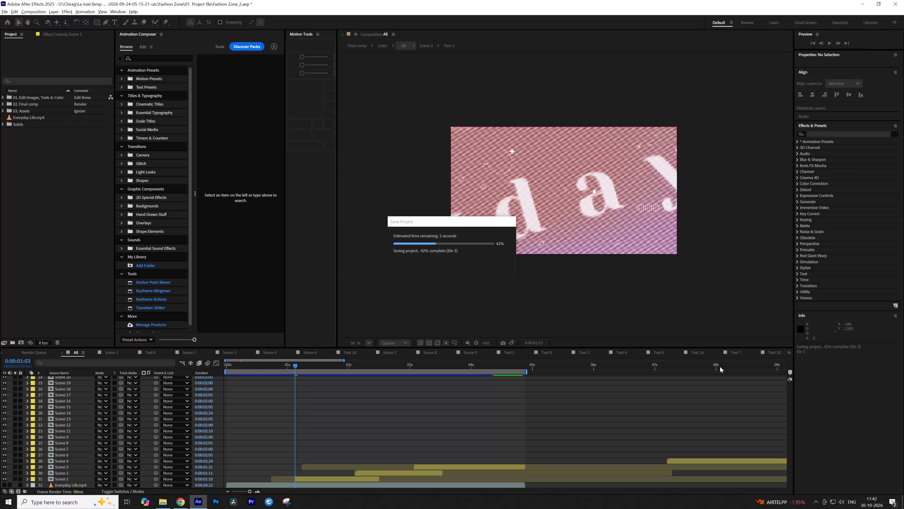
Import the Fashion video from the Explorer folder and add it to the All composition directly below the Scene 4 layer.
left_click(720, 367)
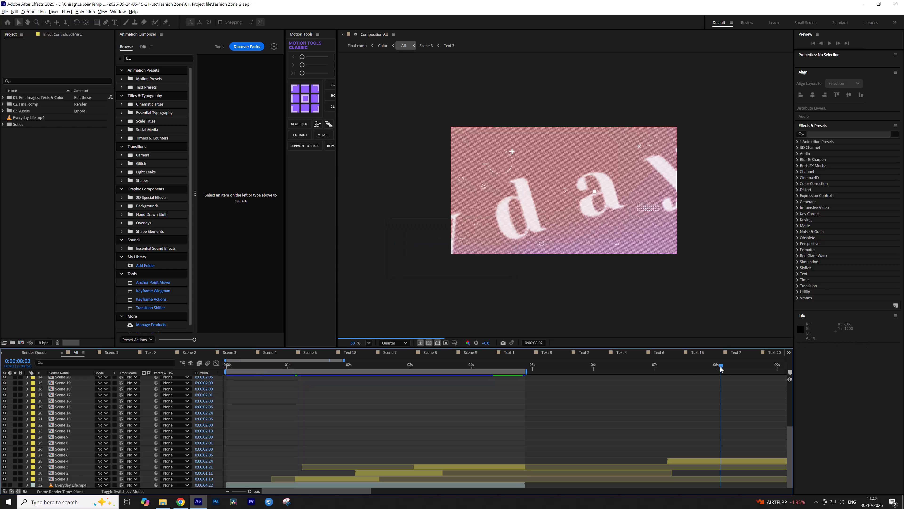
middle_click_drag(728, 414, 477, 405)
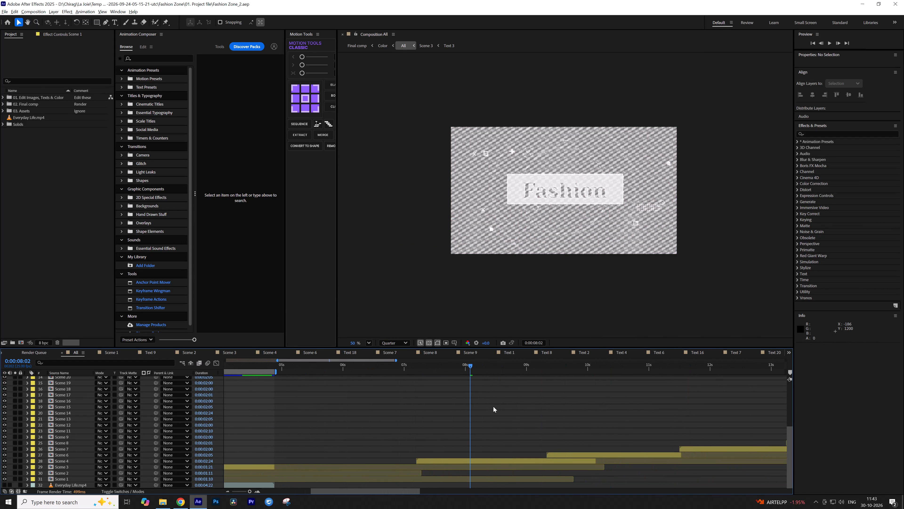
key("alt+Tab")
key("alt+Tab")
left_click_drag(159, 92, 164, 107)
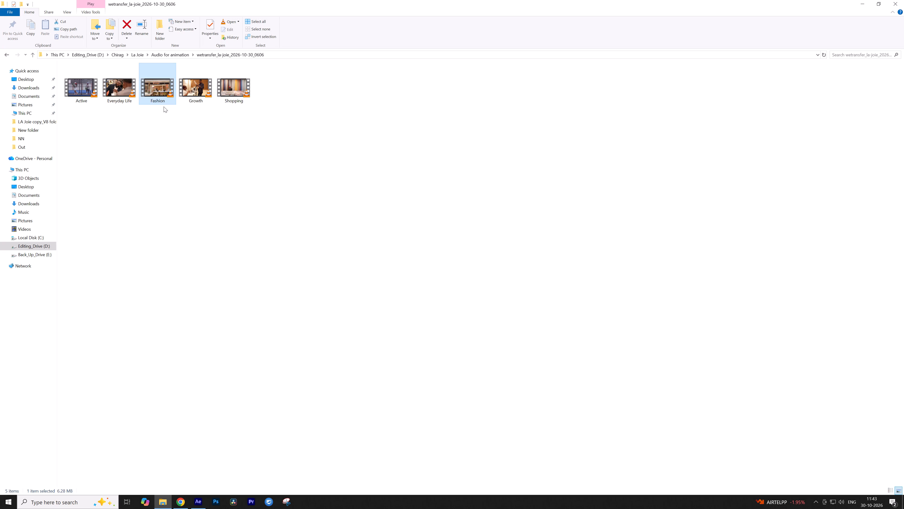
left_click_drag(164, 107, 80, 167)
key("alt+Tab")
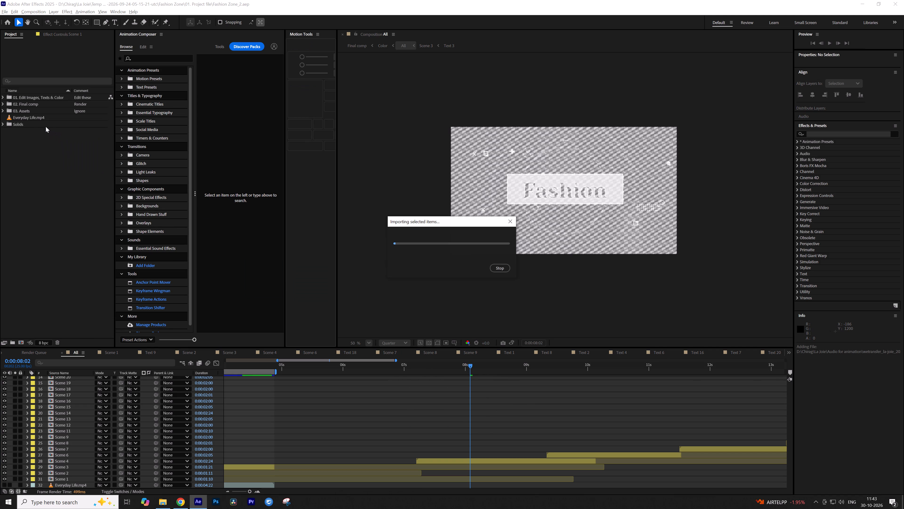
left_click_drag(26, 123, 279, 461)
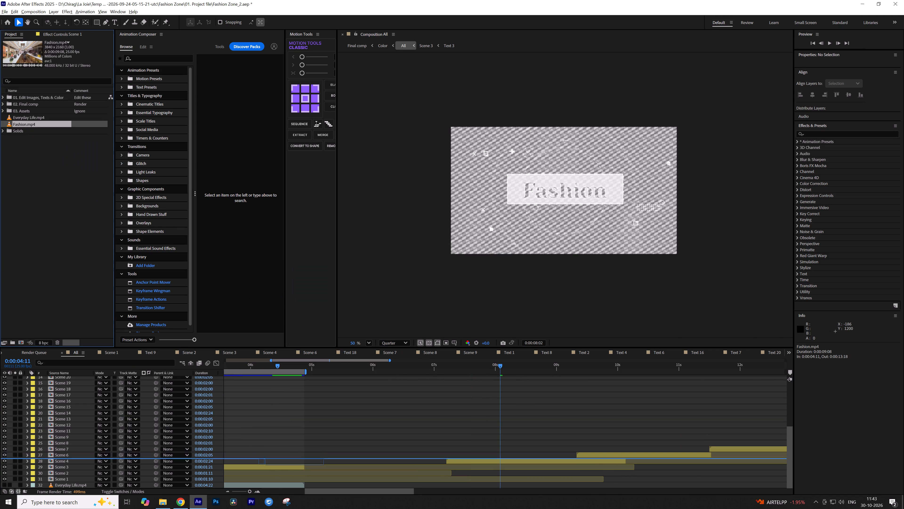
left_click_drag(279, 461, 279, 462)
Slide the Fashion.mp4 layer along the timeline so it starts at about 0:00:06:24.
left_click_drag(363, 466, 368, 466)
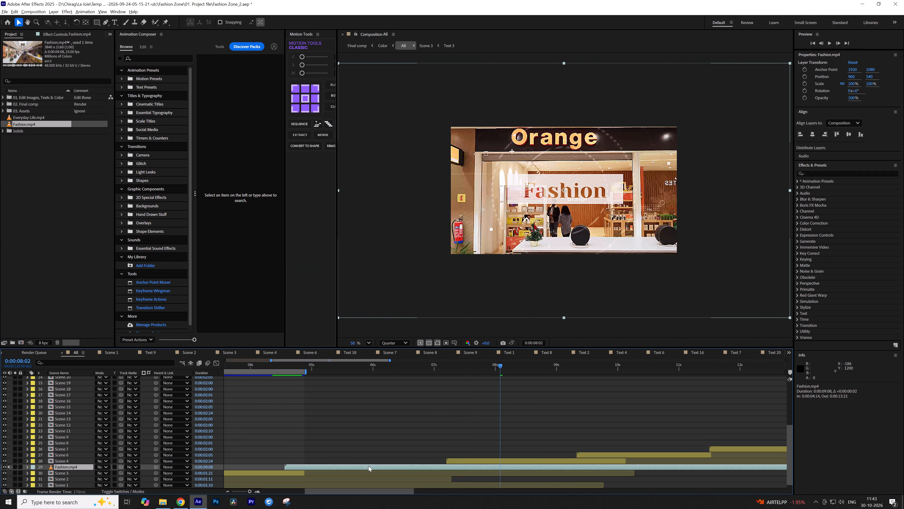
left_click_drag(368, 466, 515, 477)
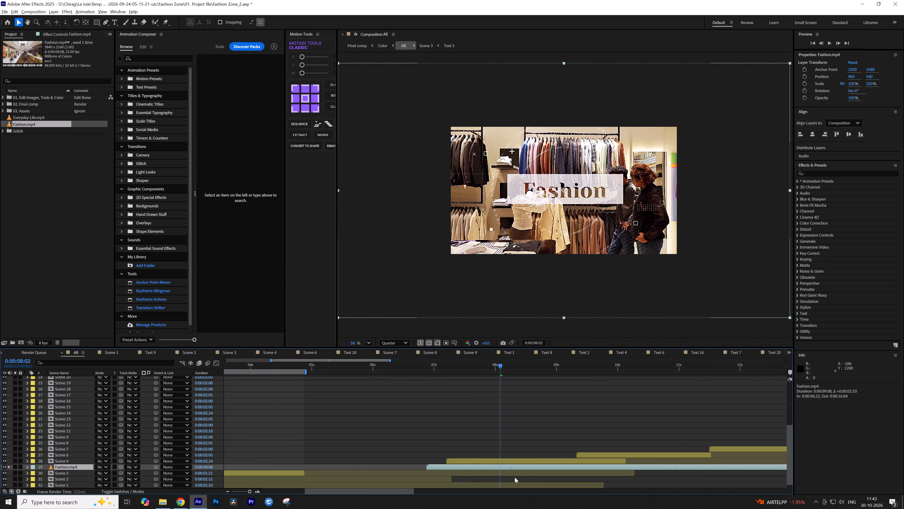
left_click_drag(515, 477, 577, 479)
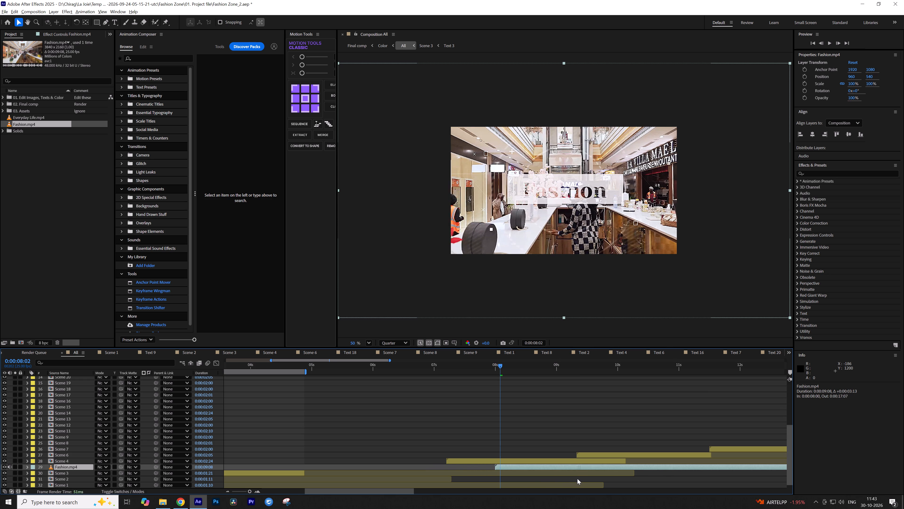
left_click_drag(577, 479, 509, 481)
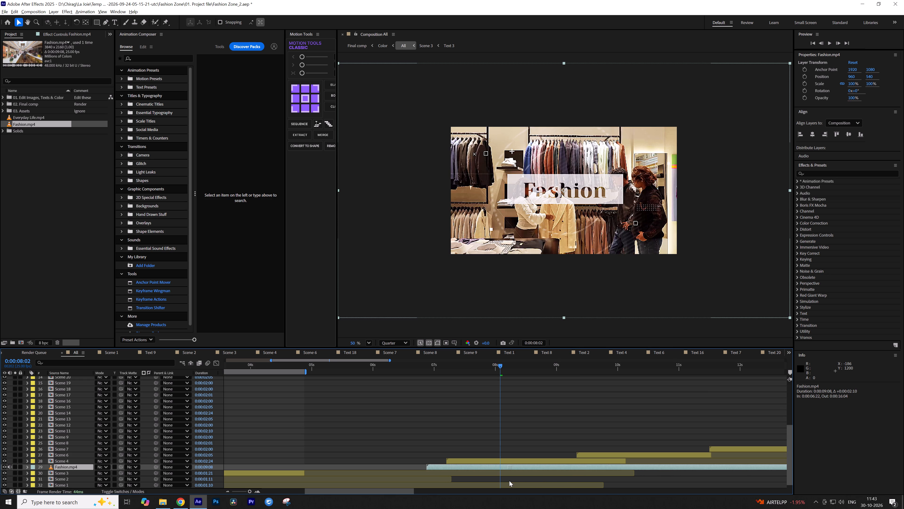
left_click_drag(509, 481, 516, 479)
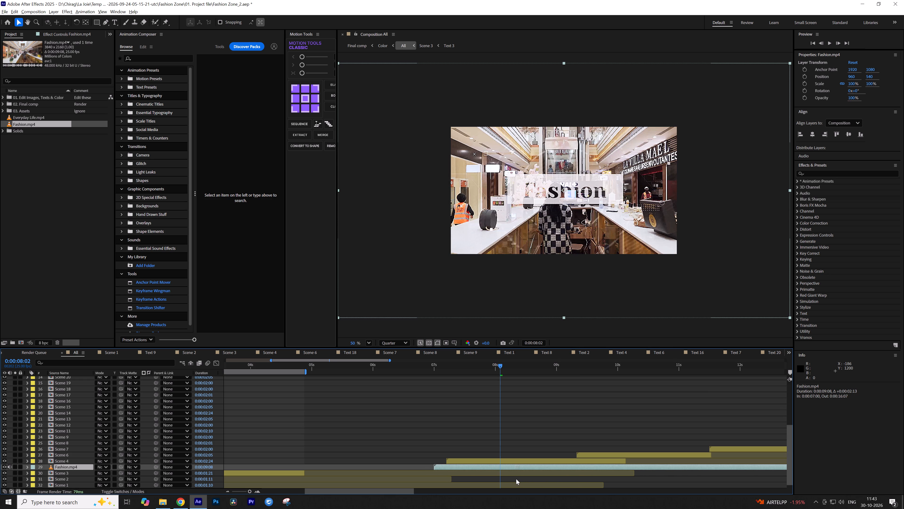
left_click_drag(516, 479, 515, 479)
Move the Scene 4 layer so it starts at the playhead, 0:00:08:02.
left_click(515, 463)
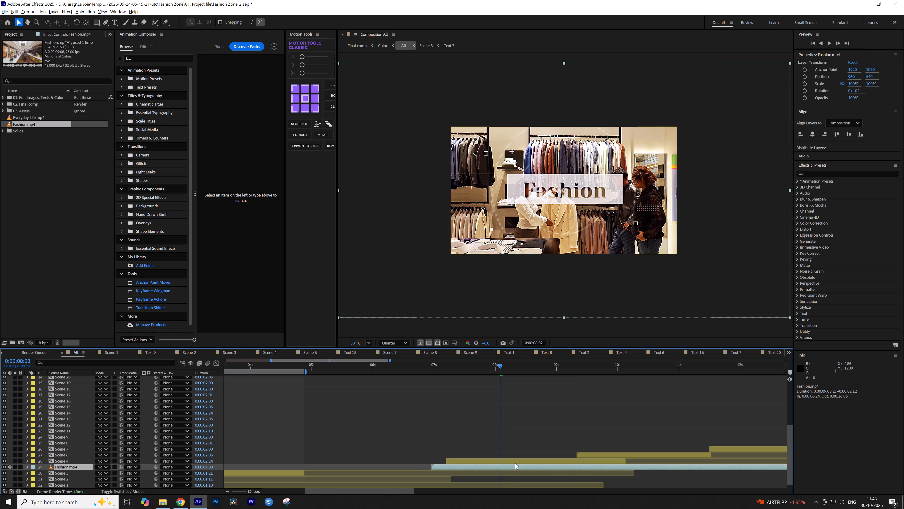
key("bracketleft")
Select Fashion.mp4 together with Scenes 4 through 9 and shift them earlier so the clip starts at about 0:00:05:16.
middle_click_drag(534, 450, 389, 452)
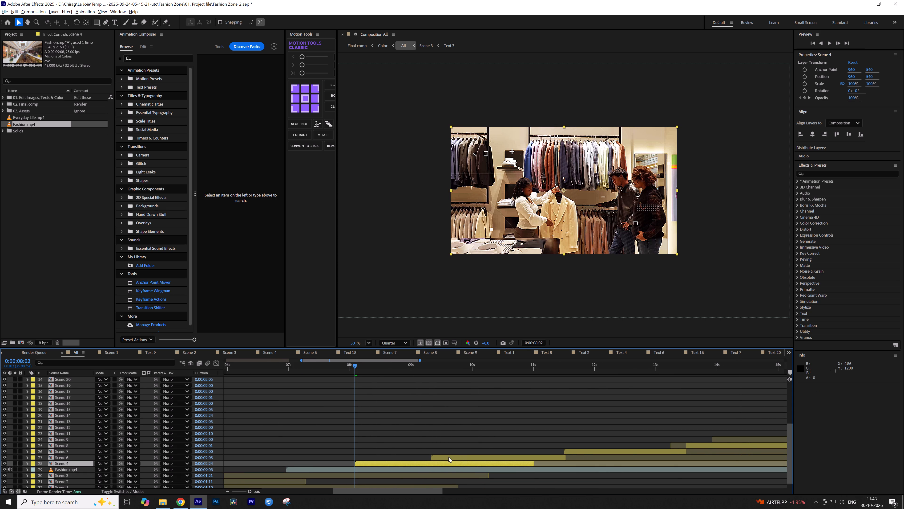
left_click(65, 457, "ctrl")
left_click(65, 449, "ctrl")
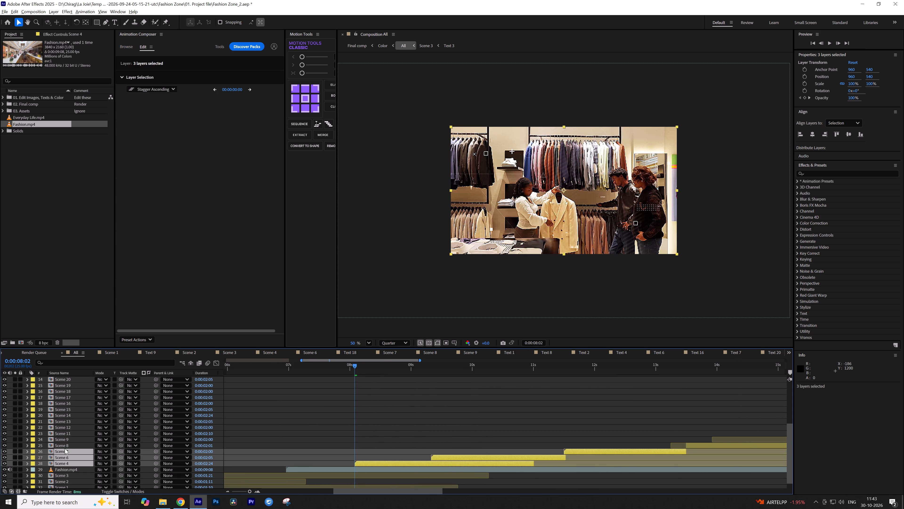
left_click(67, 441, "ctrl")
key("minus")
key("minus")
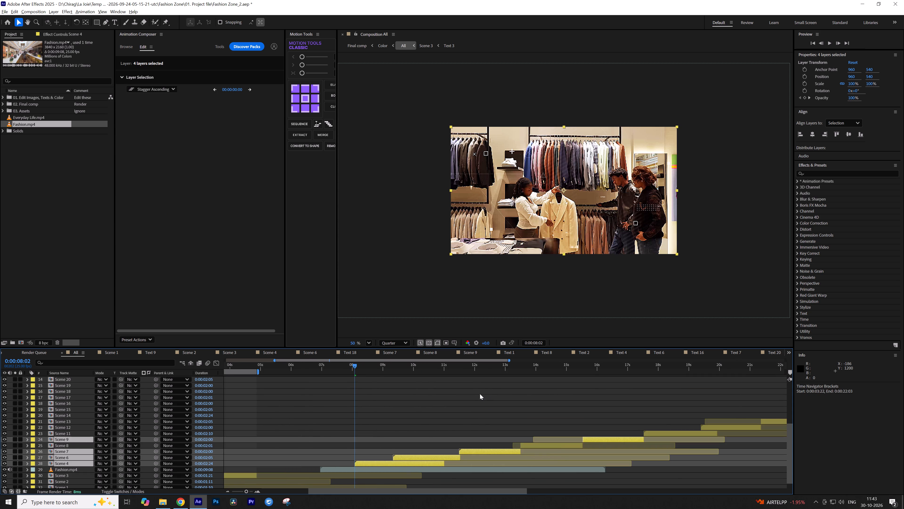
left_click(475, 416)
left_click(403, 470)
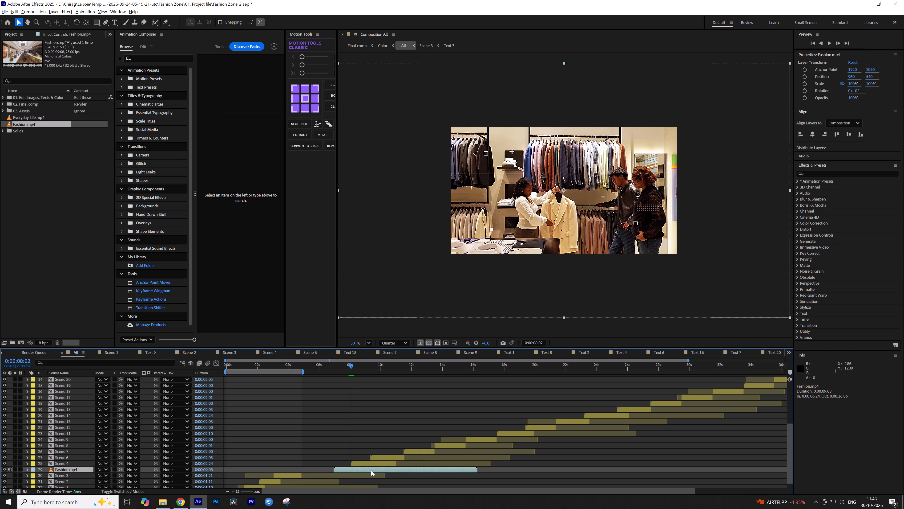
left_click(344, 468)
left_click(485, 438, "shift")
left_click_drag(379, 468, 360, 470)
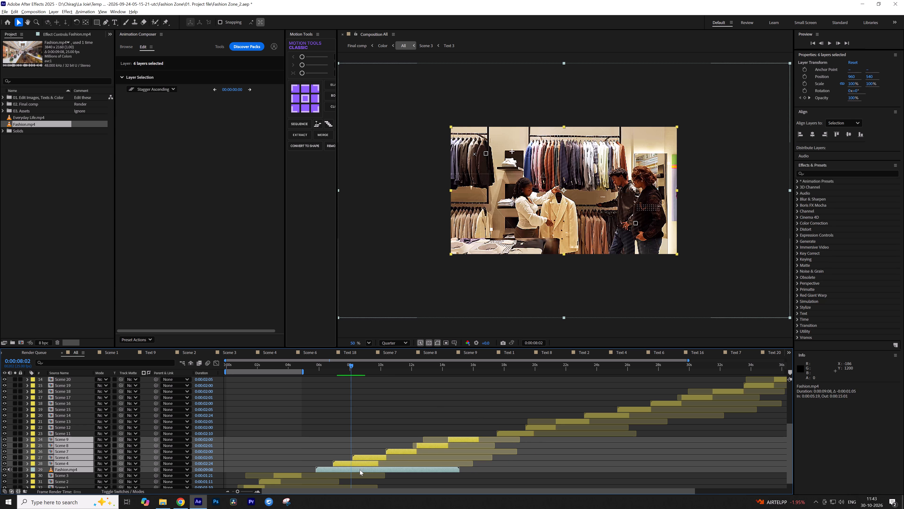
left_click_drag(360, 470, 358, 470)
Set the work area to begin at Fashion.mp4's first frame, 0:00:05:16, and preview the sequence.
left_click(353, 420)
left_click(328, 469)
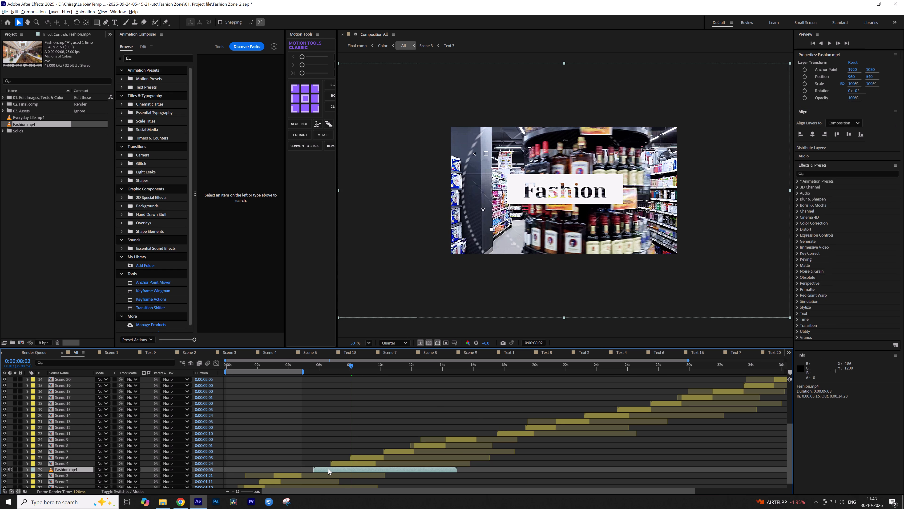
key("i")
key("b")
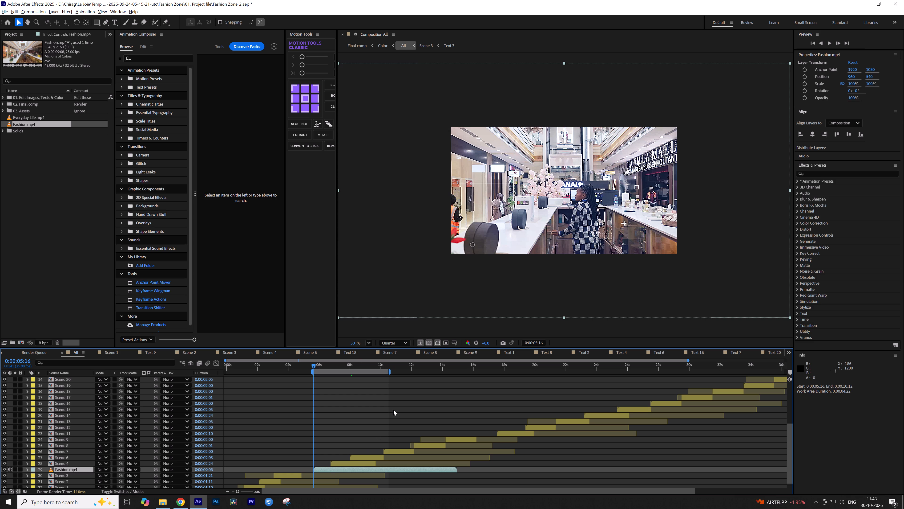
left_click(393, 410)
key("space")
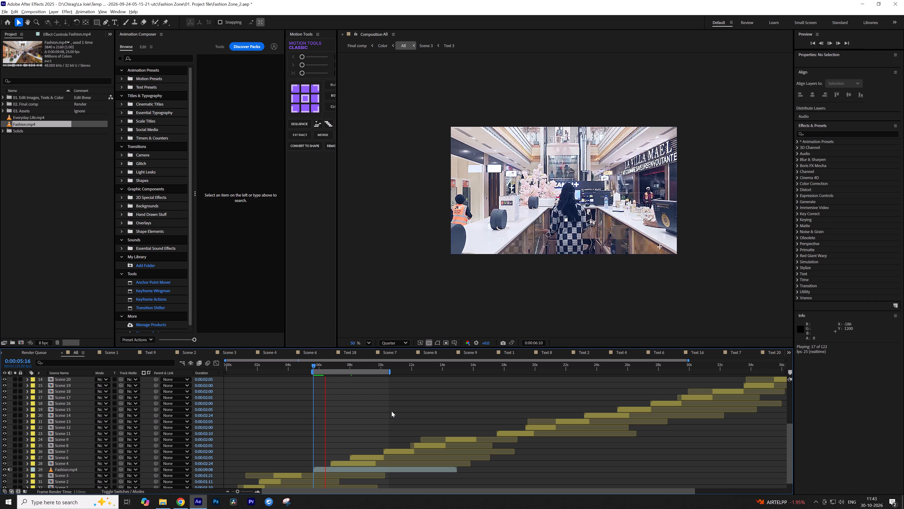
key("space")
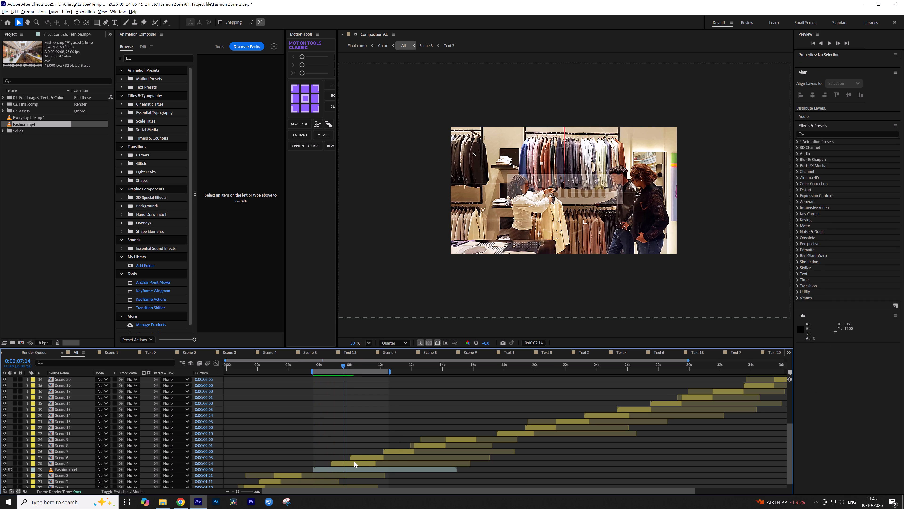
Slide Scene 4 earlier so it starts at about 0:00:06:06, and preview the title over the footage.
left_click_drag(354, 462, 350, 464)
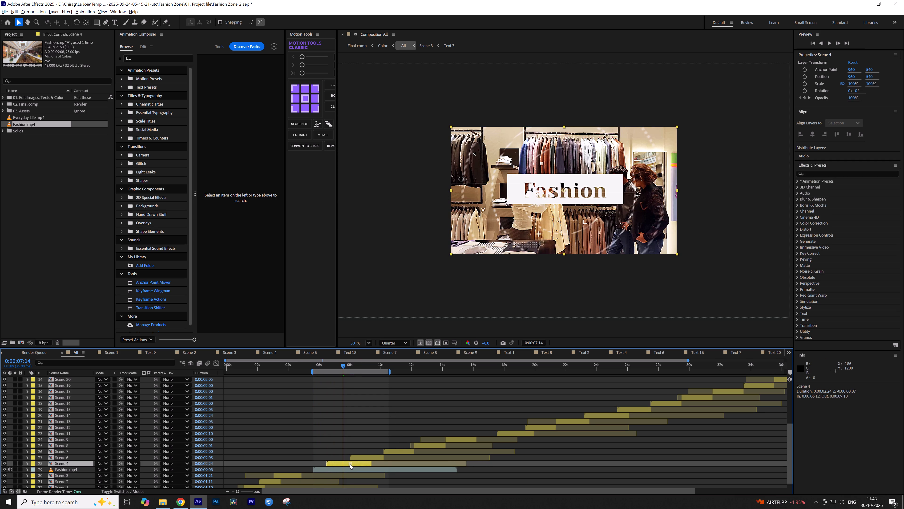
left_click_drag(350, 464, 346, 465)
left_click_drag(343, 364, 320, 373)
key("space")
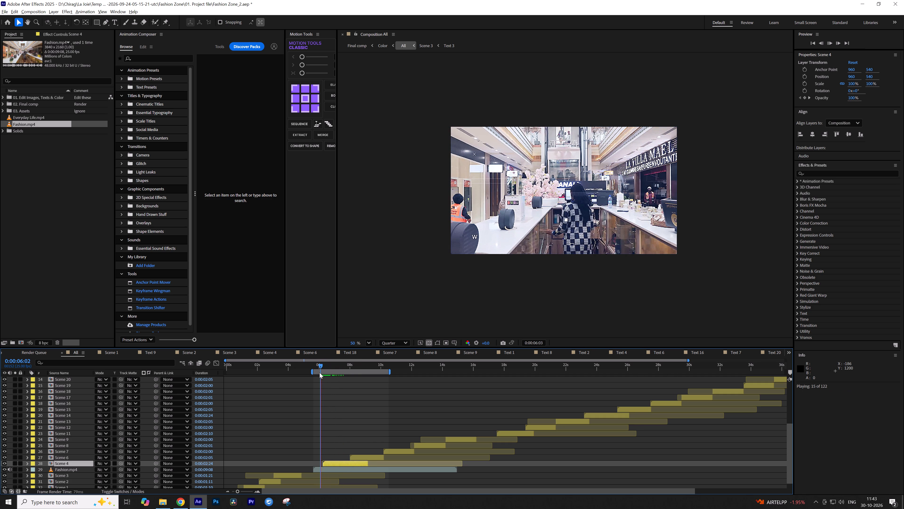
key("space")
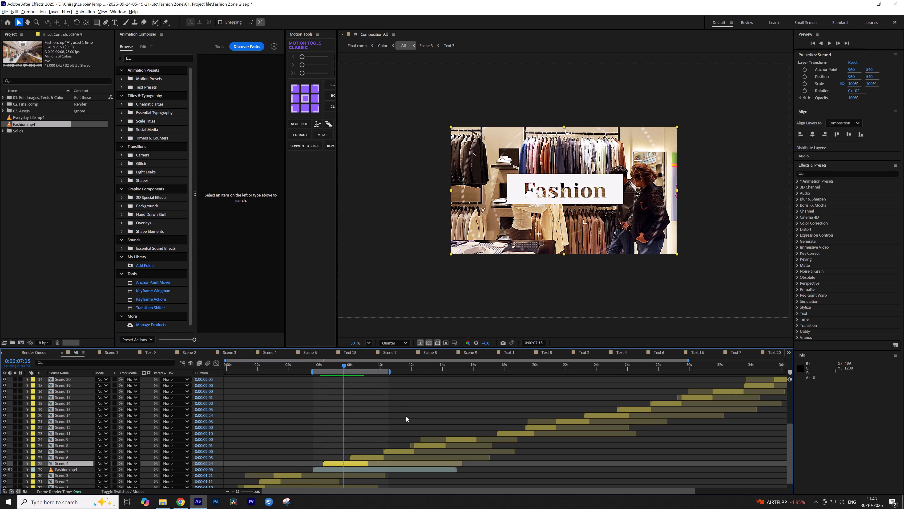
Split Scene 4 at 0:00:07:23, just as the liquor-shelf shot is showing, and delete the trailing part.
key("space")
key("space")
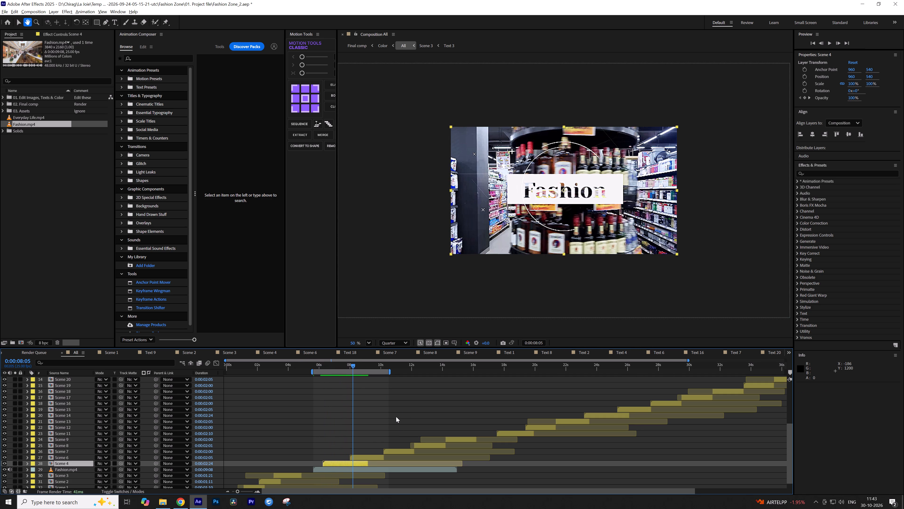
key("Page_Up")
key("Page_Up")
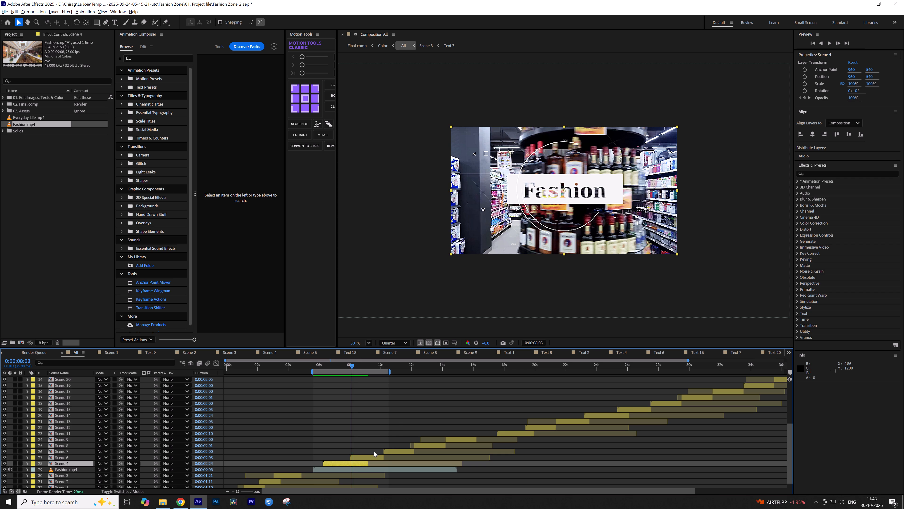
key("Page_Up")
key("Page_Up")
key("Page_Up")
key("Page_Up")
key("Page_Up")
key("Page_Up")
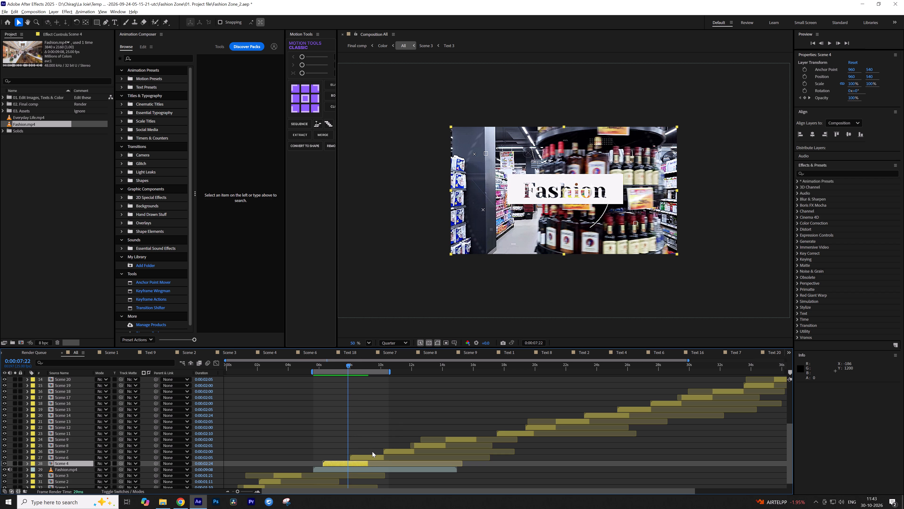
key("Page_Down")
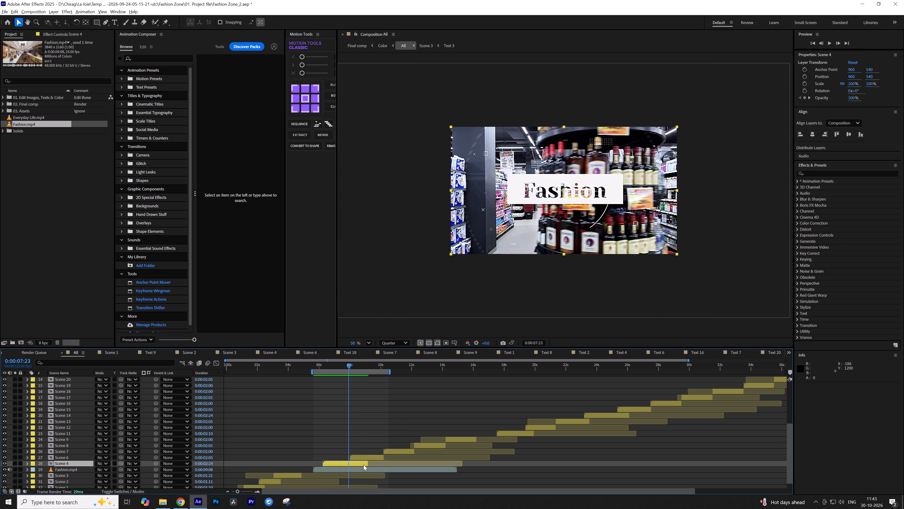
key("ctrl+shift+d")
key("Delete")
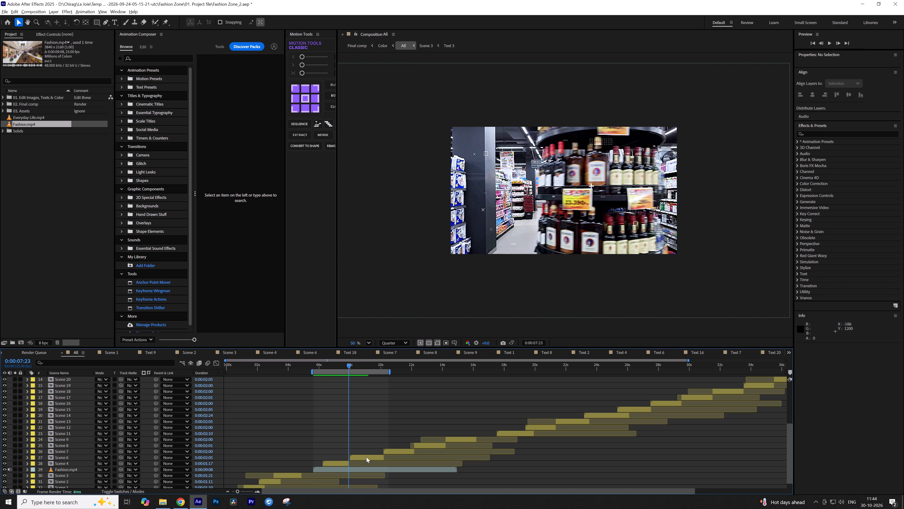
Slide Scene 6 with the Retail title earlier so it starts at about 0:00:07:08, and preview the transition from Scene 4.
left_click(366, 457)
key("bracketleft")
left_click_drag(368, 457, 367, 457)
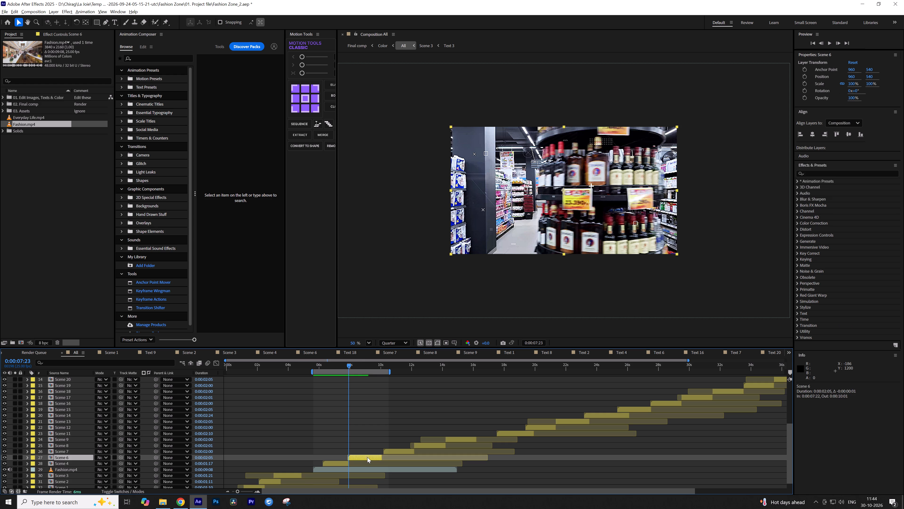
left_click_drag(367, 457, 358, 459)
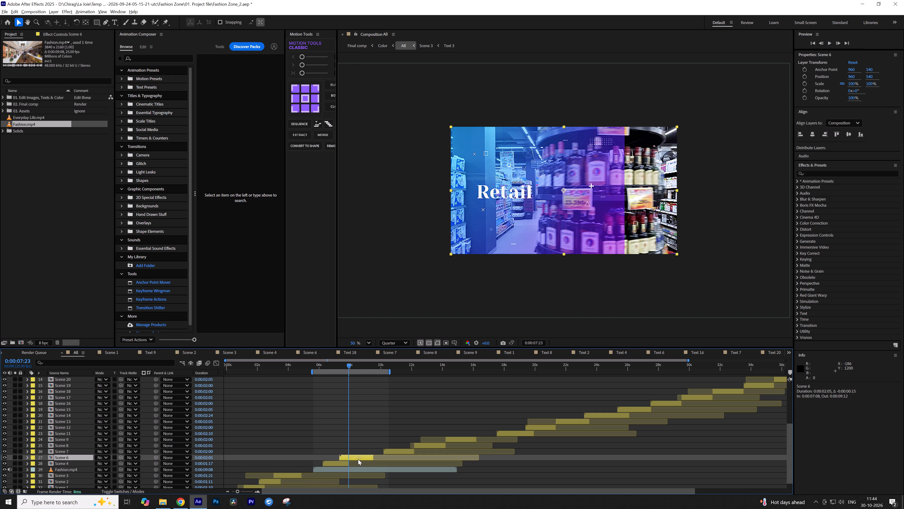
left_click_drag(358, 459, 358, 460)
left_click(353, 437)
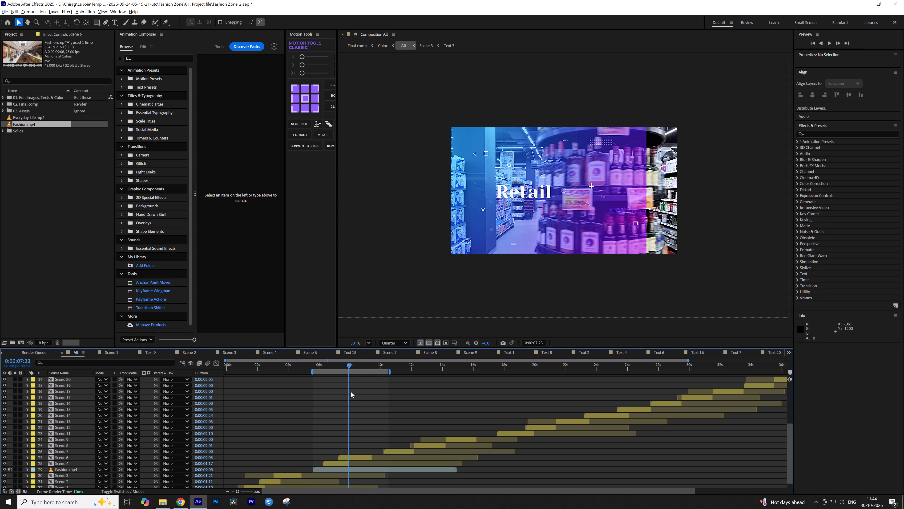
left_click_drag(319, 365, 317, 365)
key("space")
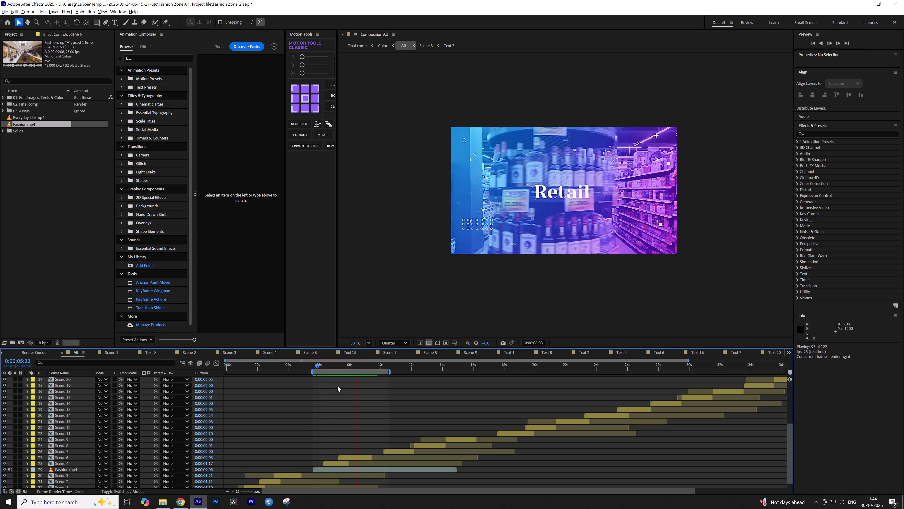
key("space")
Move both Scene 4 opacity keyframes earlier so the fade-out begins at 0:00:07:06, and preview the transition into Retail.
left_click_drag(350, 465, 346, 465)
key("ctrl+z")
left_click(341, 463)
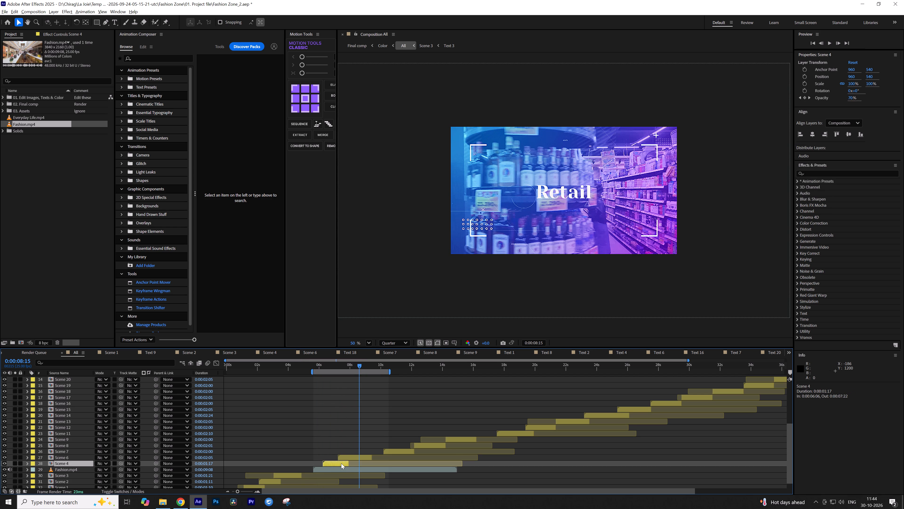
key("t")
left_click_drag(376, 468, 347, 473)
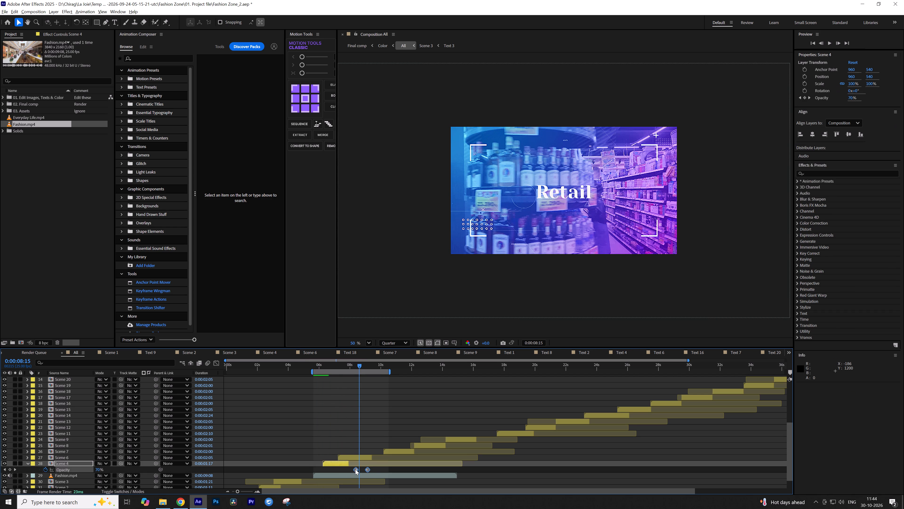
left_click_drag(356, 469, 340, 470)
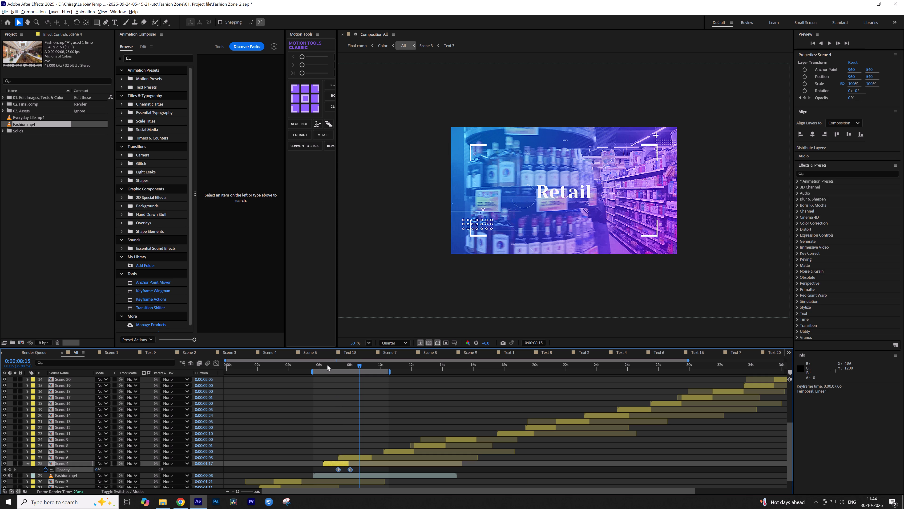
left_click(327, 365)
key("space")
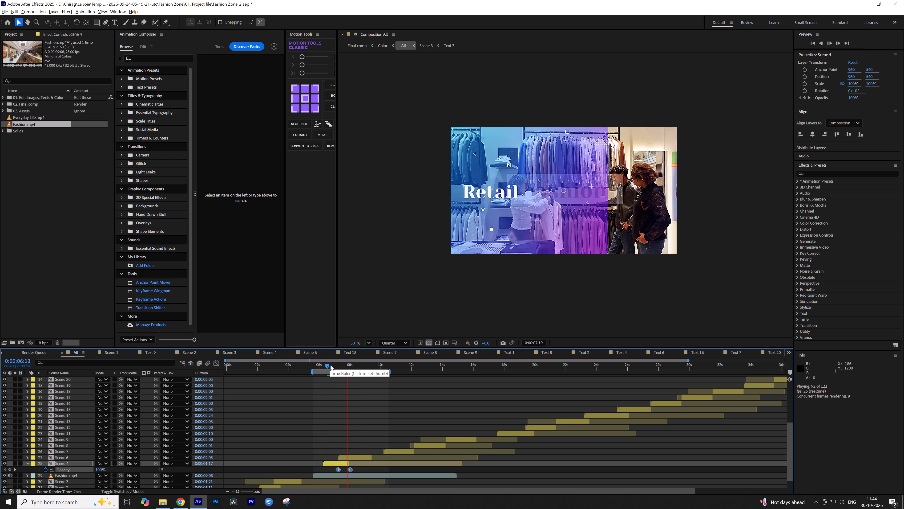
key("space")
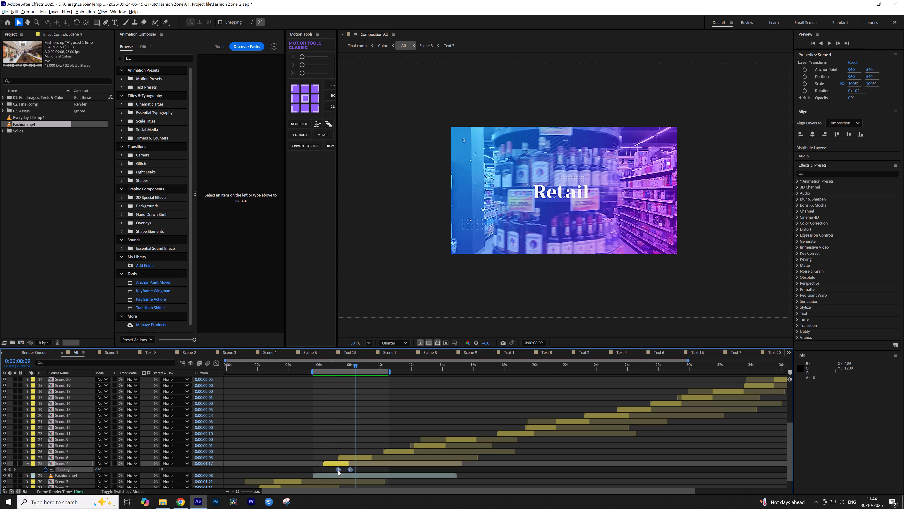
Shorten Scene 4's fade-out by moving its first opacity keyframe to 0:00:07:16, and preview the change to the Retail title.
left_click(338, 470)
left_click(342, 470)
left_click_drag(337, 470, 343, 470)
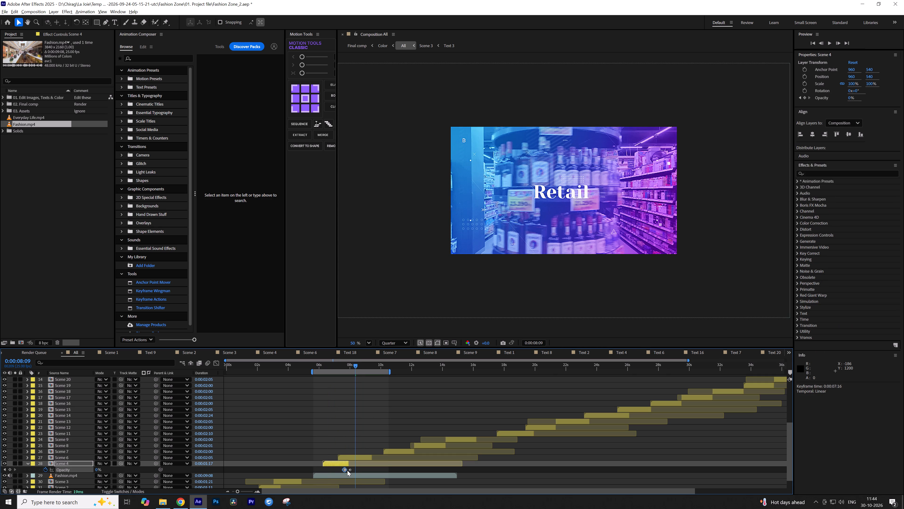
left_click(350, 471)
left_click(336, 366)
key("space")
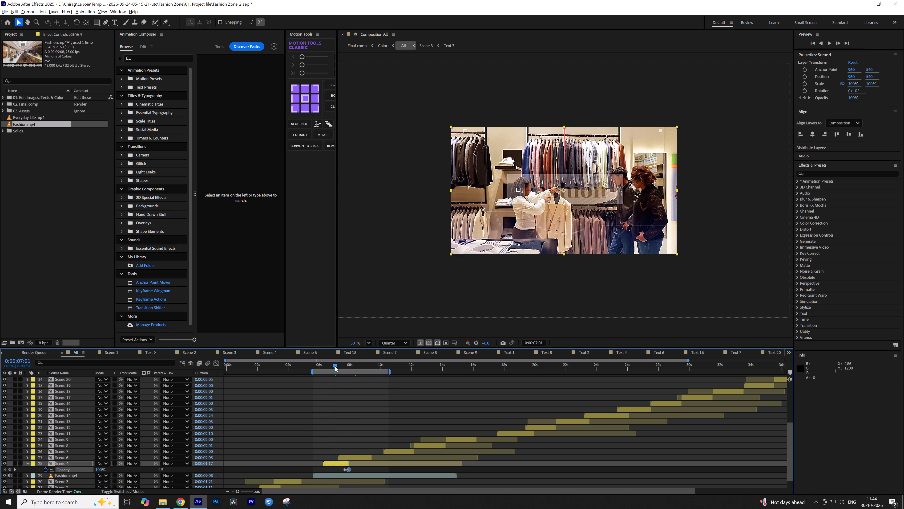
key("space")
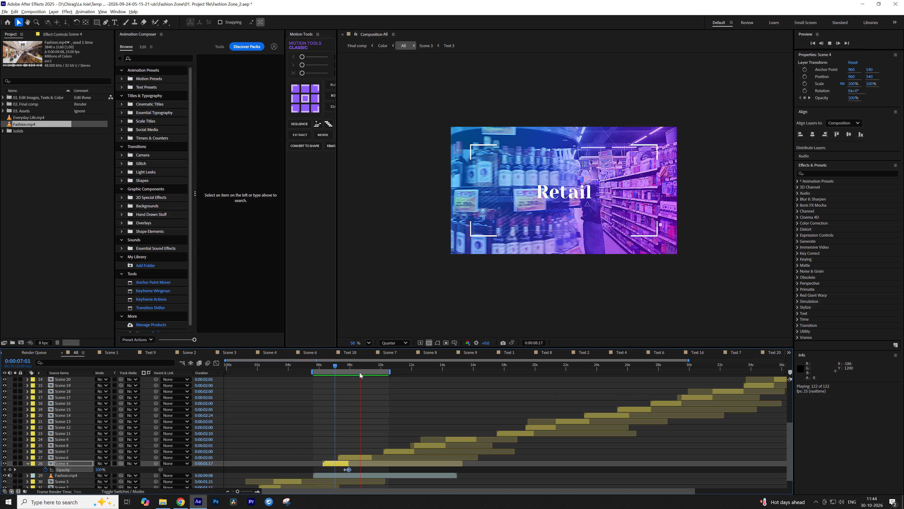
key("space")
key("space")
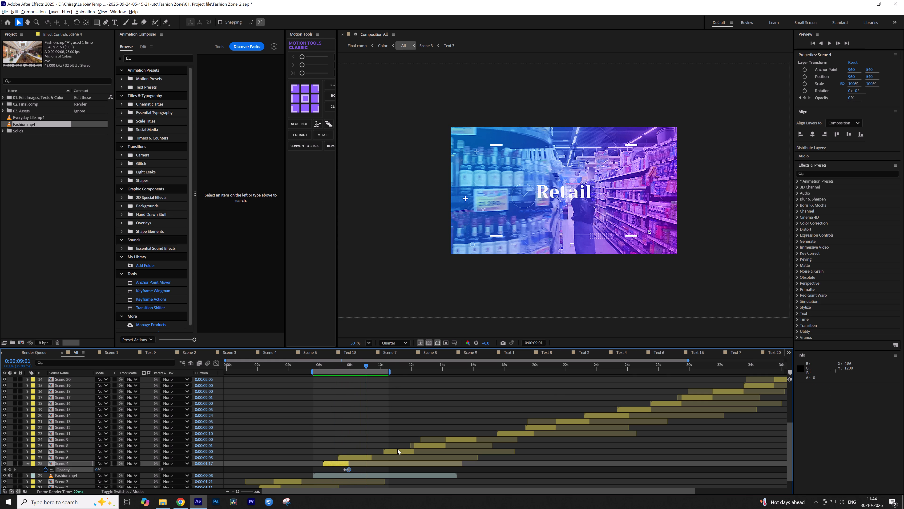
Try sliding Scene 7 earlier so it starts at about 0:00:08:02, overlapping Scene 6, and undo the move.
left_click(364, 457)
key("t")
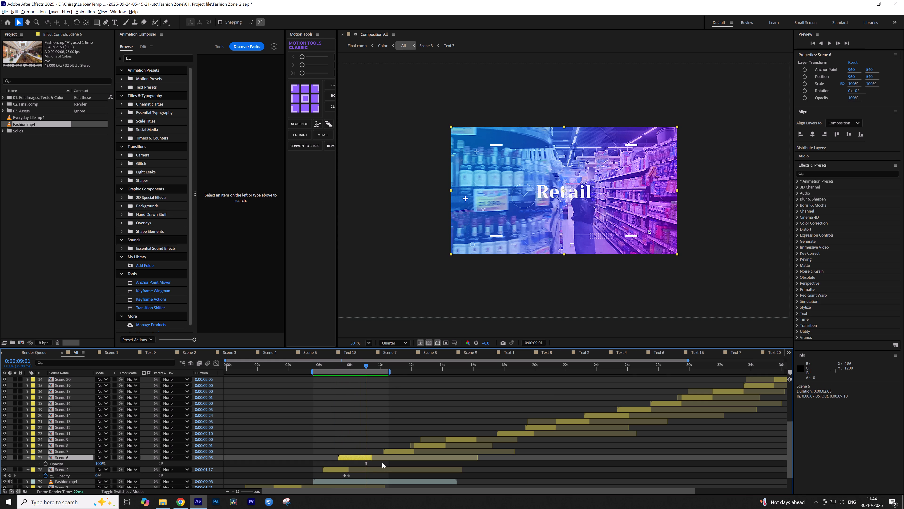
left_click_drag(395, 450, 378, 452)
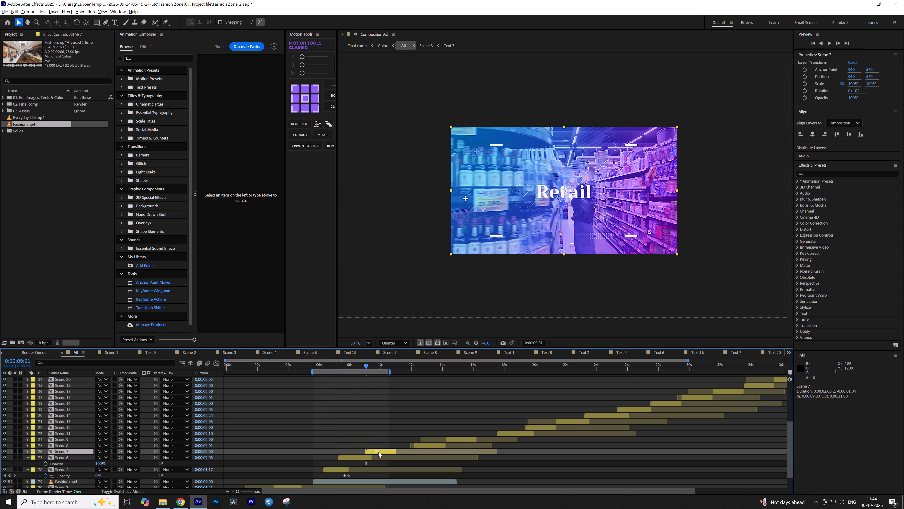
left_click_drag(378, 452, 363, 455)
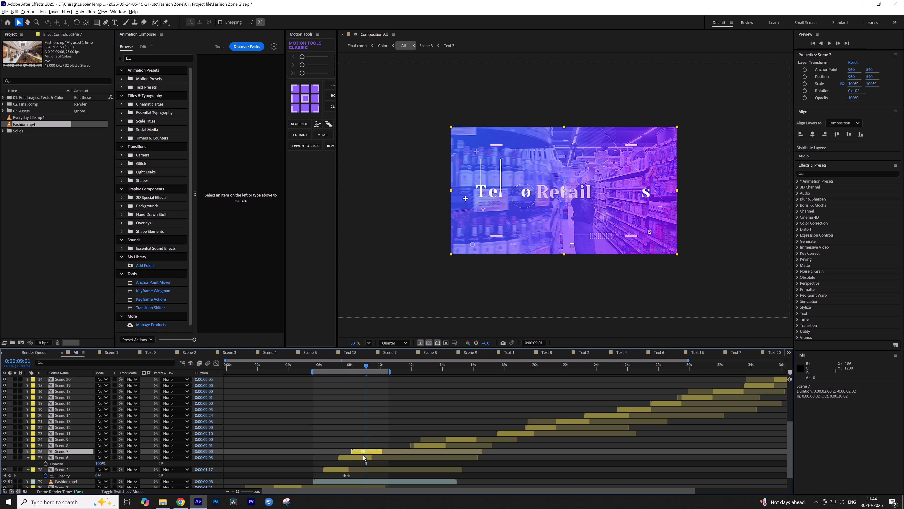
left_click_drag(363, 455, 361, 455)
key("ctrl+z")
Trim the end of Scene 6 to 0:00:09:01, and check the cut to the Orange storefront shot frame by frame.
left_click_drag(371, 459, 369, 459)
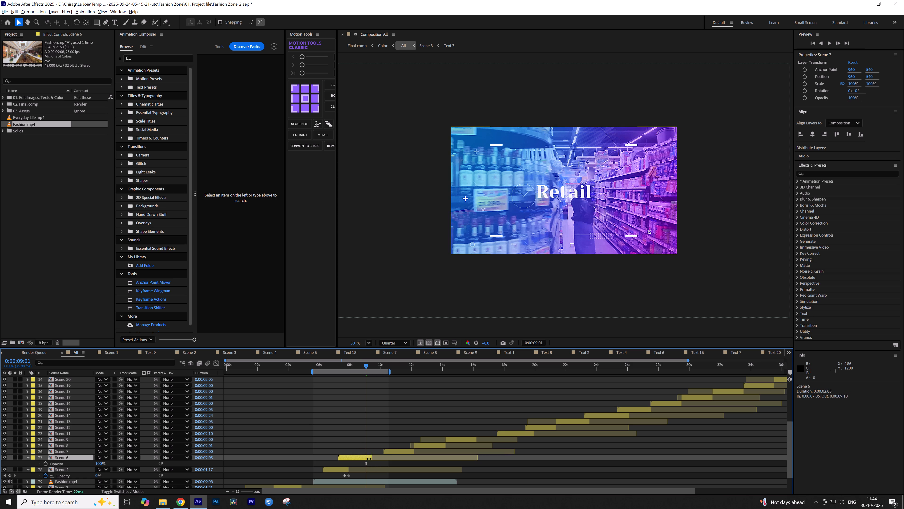
left_click_drag(369, 459, 364, 460)
key("Page_Down")
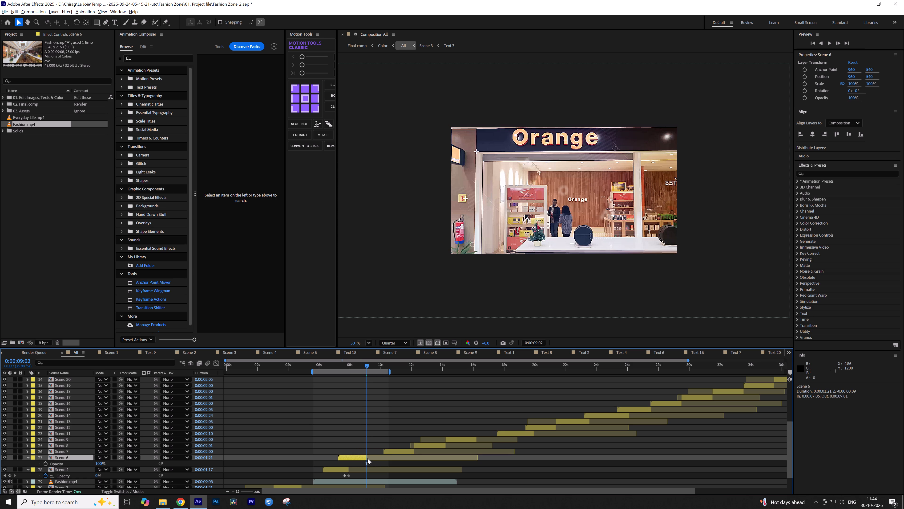
key("Page_Up")
key("Page_Down")
Slide Scene 7 earlier, trim its start to 0:00:09:02, set its end to 0:00:10:12, and preview the Telecommunications title.
left_click(392, 451)
key("bracketleft")
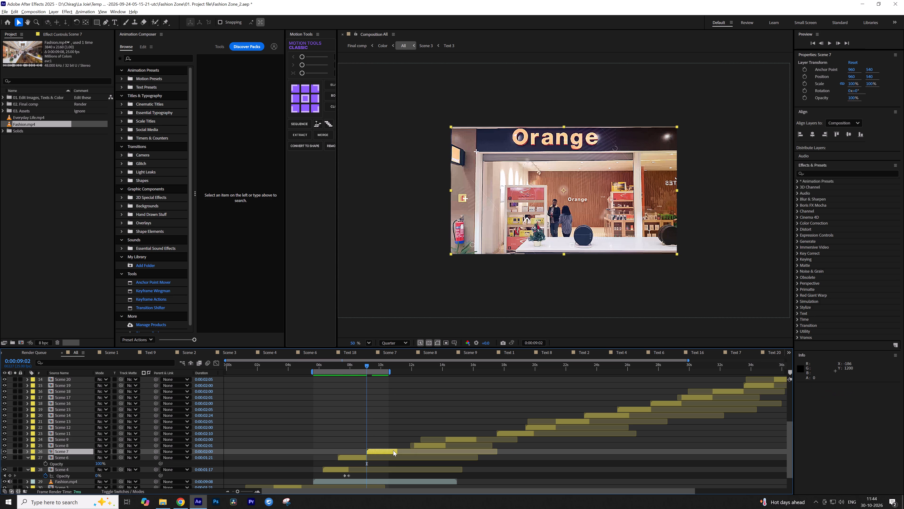
left_click_drag(389, 451, 382, 453)
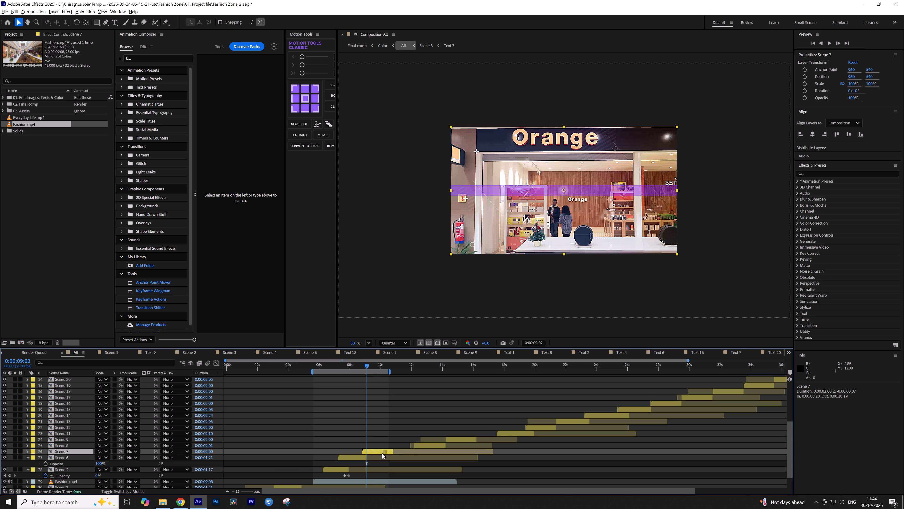
left_click_drag(382, 453, 376, 455)
key("alt+bracketleft")
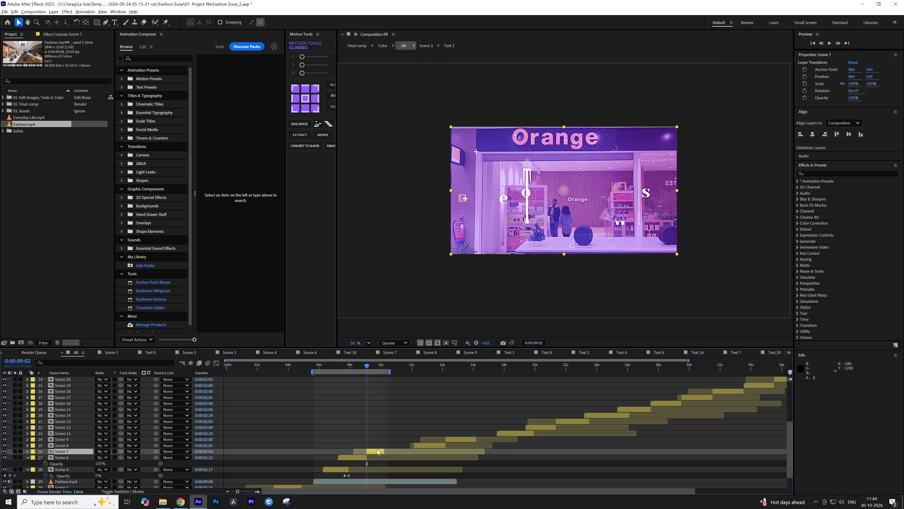
left_click_drag(385, 452, 388, 451)
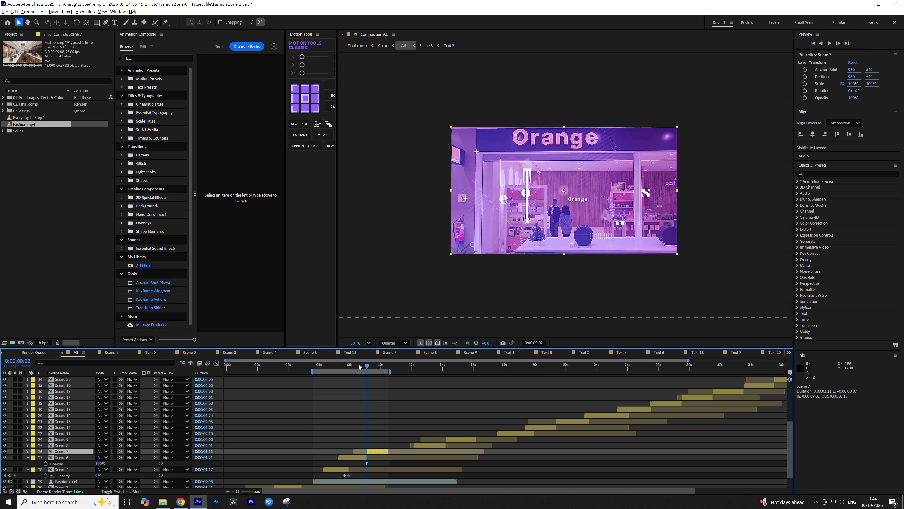
left_click(358, 364)
key("space")
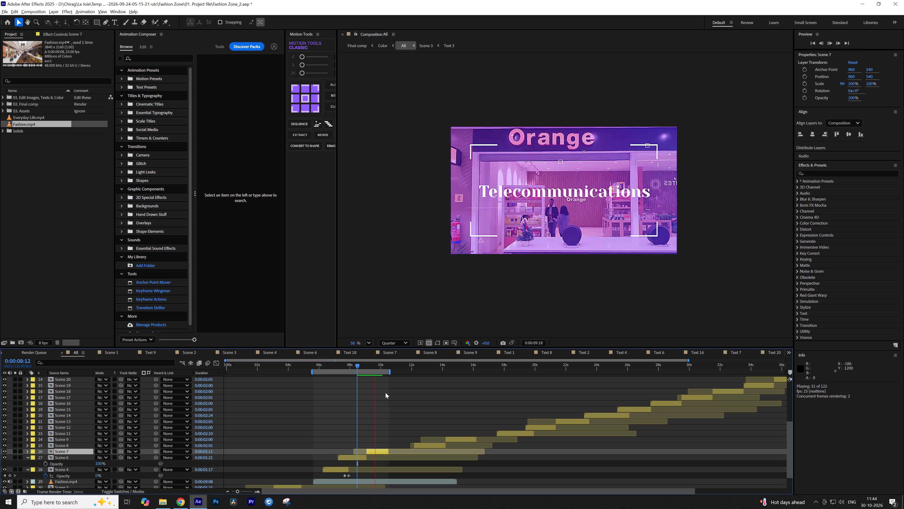
key("space")
Extend the work area's end to 0:00:13:02, and preview the rest of the Telecommunications title.
left_click_drag(391, 373, 431, 373)
key("space")
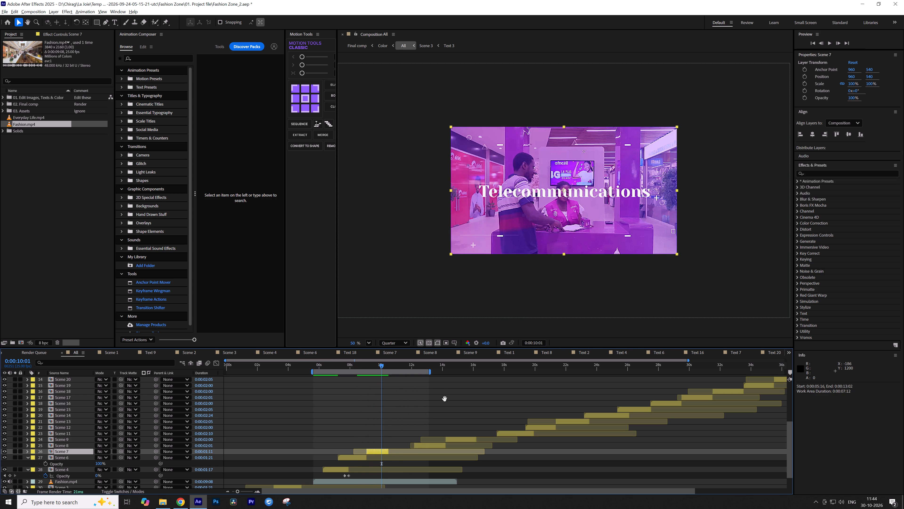
key("space")
Step back frame by frame to 0:00:10:04 near the end of the Telecommunications title, and select the Fashion.mp4 layer.
key("Page_Up")
key("Page_Up")
key("Page_Up")
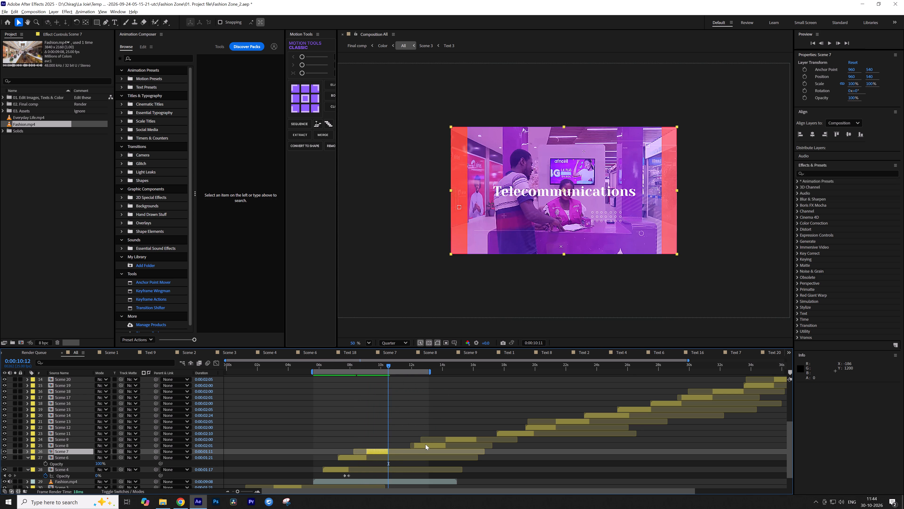
key("Page_Up")
key("Page_Up")
key("Page_Up")
key("Page_Up")
key("Page_Up")
key("Page_Up")
key("Page_Up")
key("Page_Up")
key("Page_Up")
key("Page_Down")
key("Page_Down")
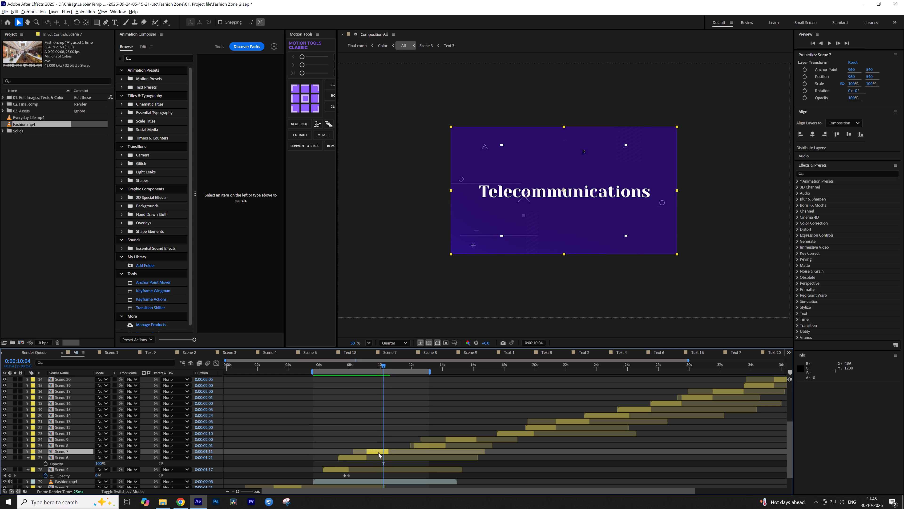
left_click(387, 452)
left_click(390, 481)
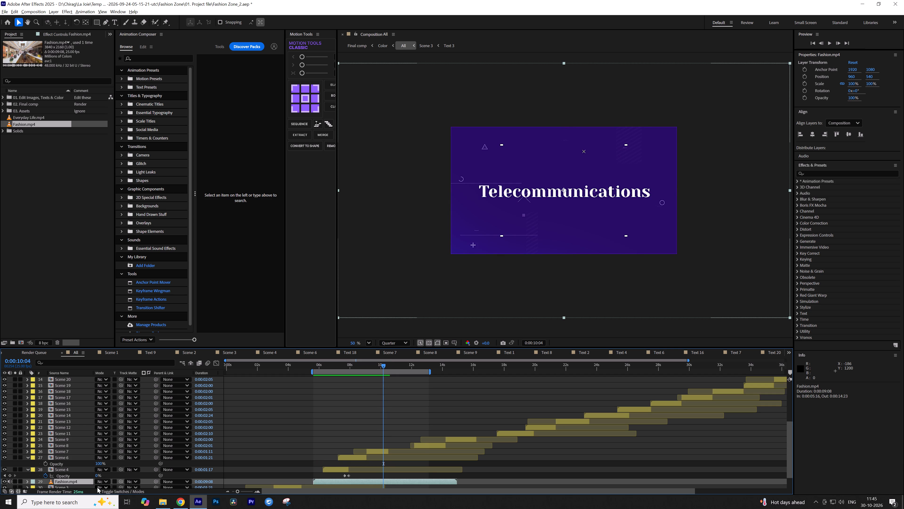
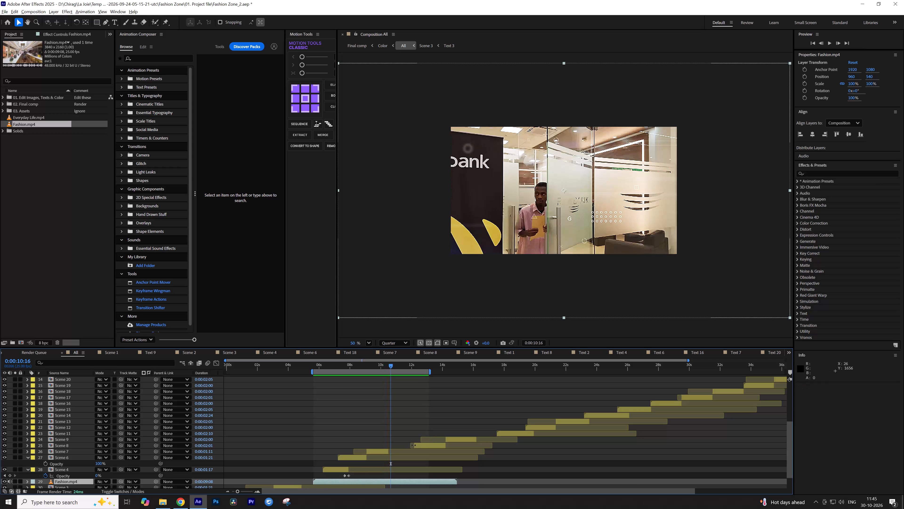
Extend the end of Scene 7 to 0:00:10:16, where the bank shot begins.
left_click(384, 452)
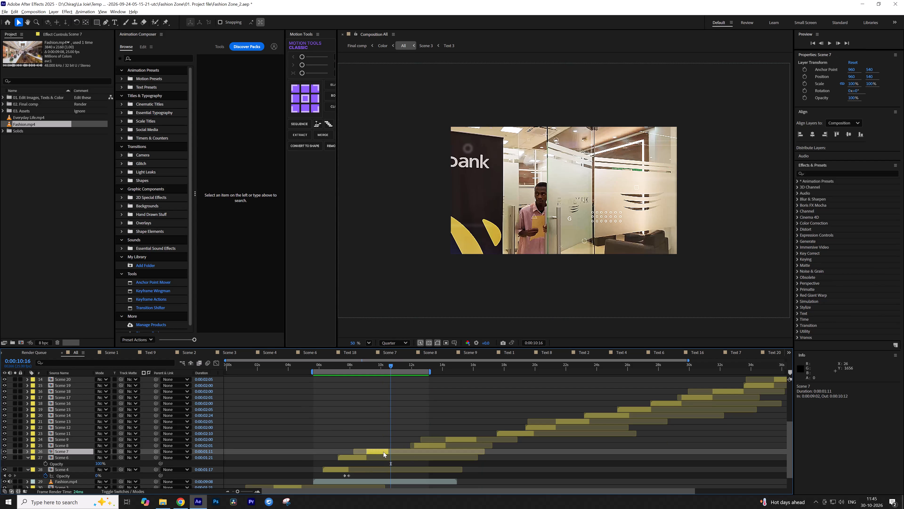
key("alt+bracketright")
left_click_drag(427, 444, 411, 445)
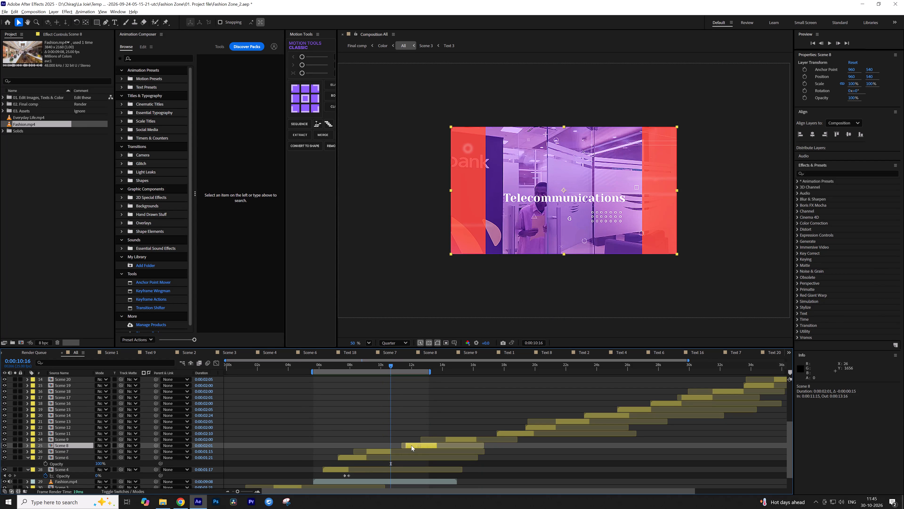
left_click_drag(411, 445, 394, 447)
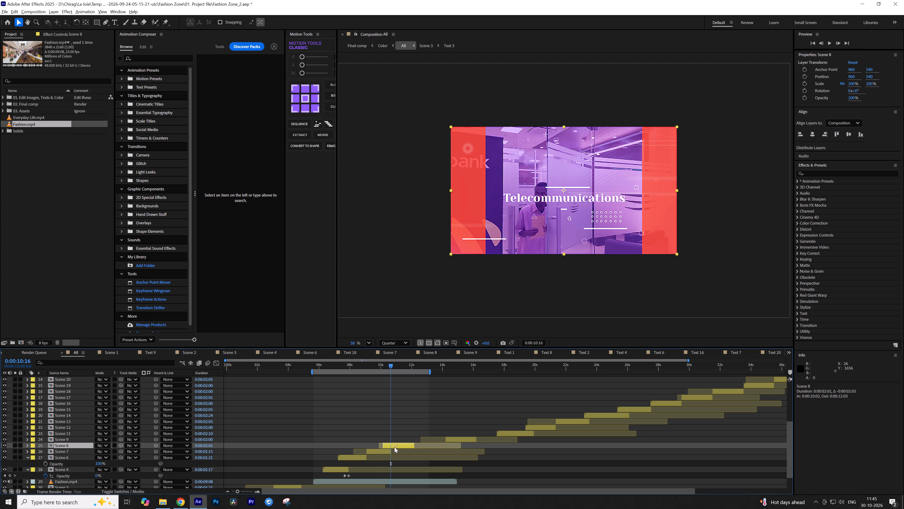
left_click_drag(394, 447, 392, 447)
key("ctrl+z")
Slide Scene 8 earlier over the bank shot so the Banking title layer starts at 0:00:09:22.
left_click_drag(425, 446, 412, 447)
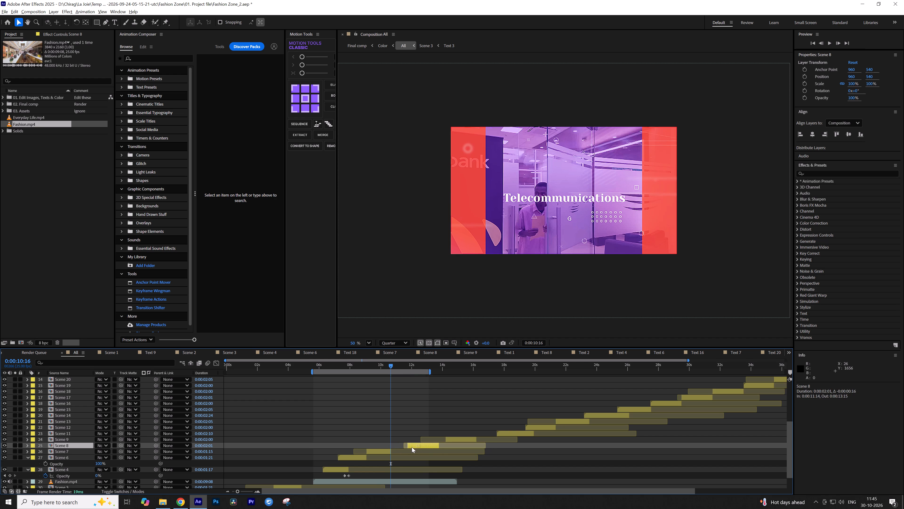
left_click_drag(412, 447, 394, 447)
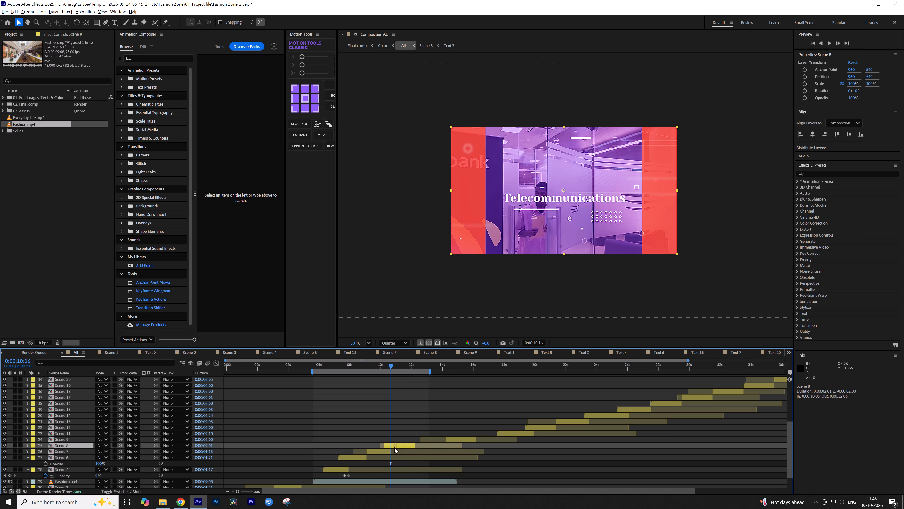
left_click_drag(394, 447, 390, 448)
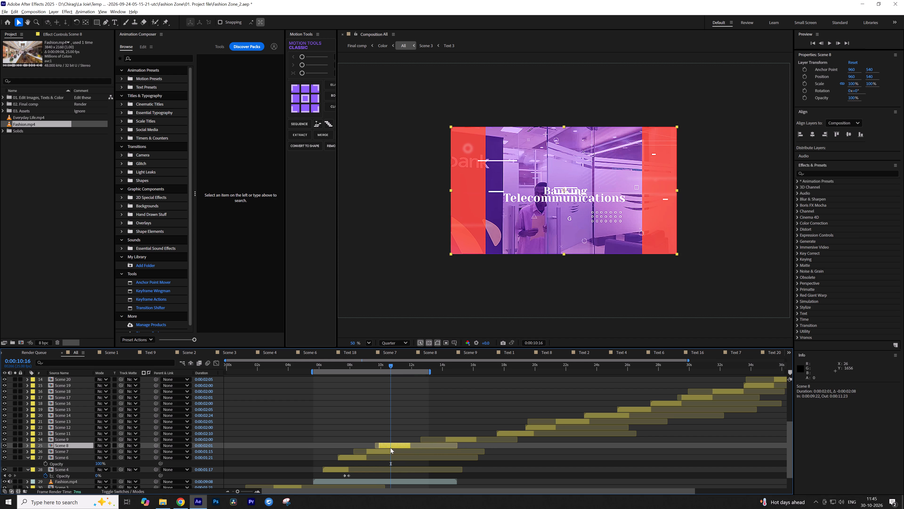
Preview the Banking title, find the cut to the dining shot, split Scene 8 at 0:00:11:15 and delete the remainder.
left_click(354, 368)
key("space")
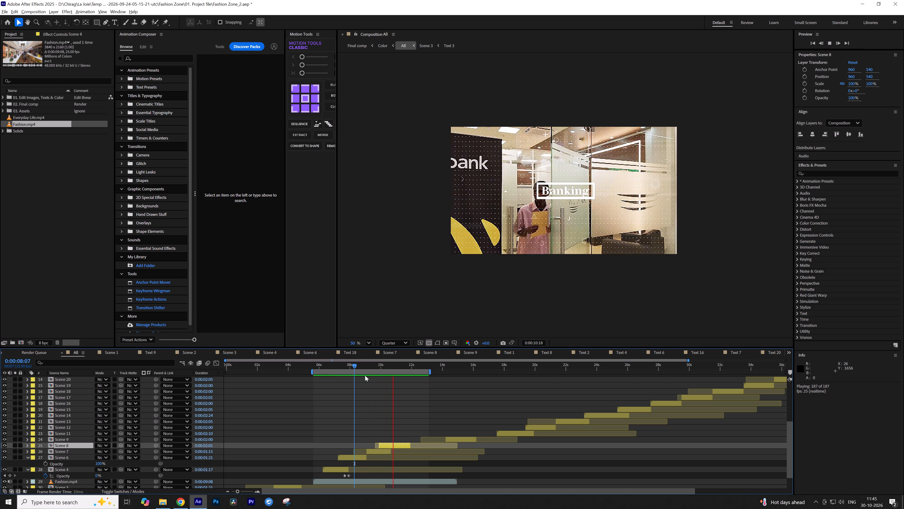
key("space")
key("space")
key("space")
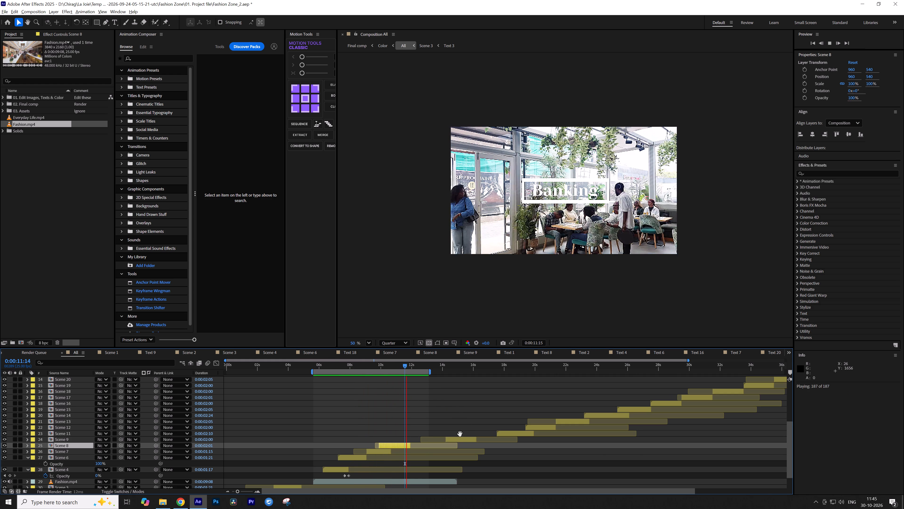
key("Page_Up")
key("Page_Up")
key("Page_Up")
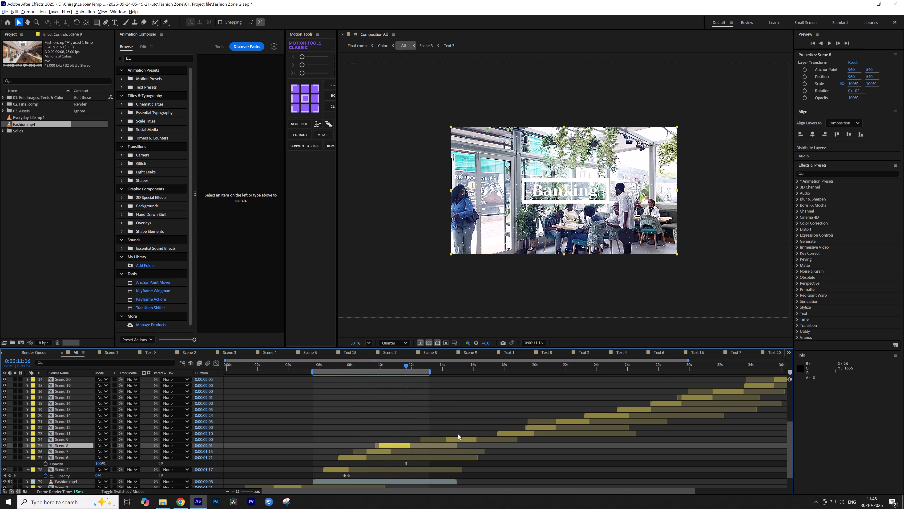
key("Page_Up")
key("Page_Up")
key("Page_Down")
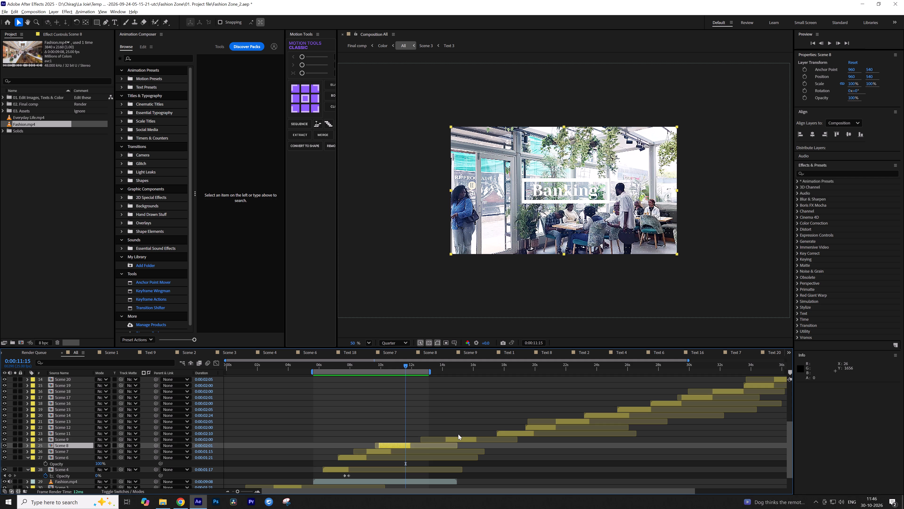
key("ctrl+shift+d")
key("Delete")
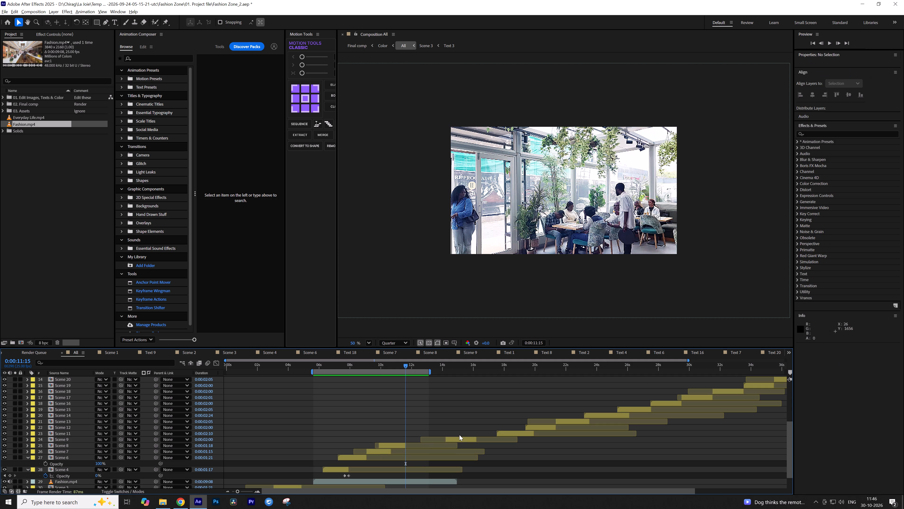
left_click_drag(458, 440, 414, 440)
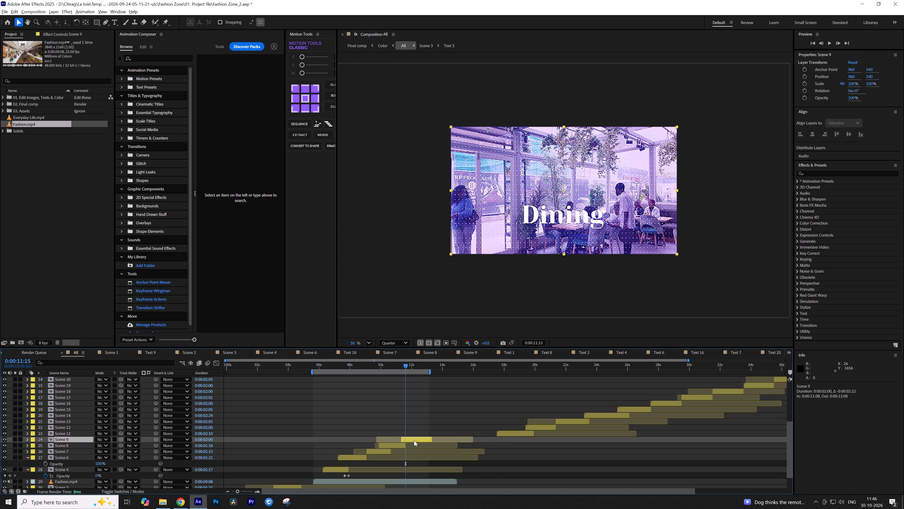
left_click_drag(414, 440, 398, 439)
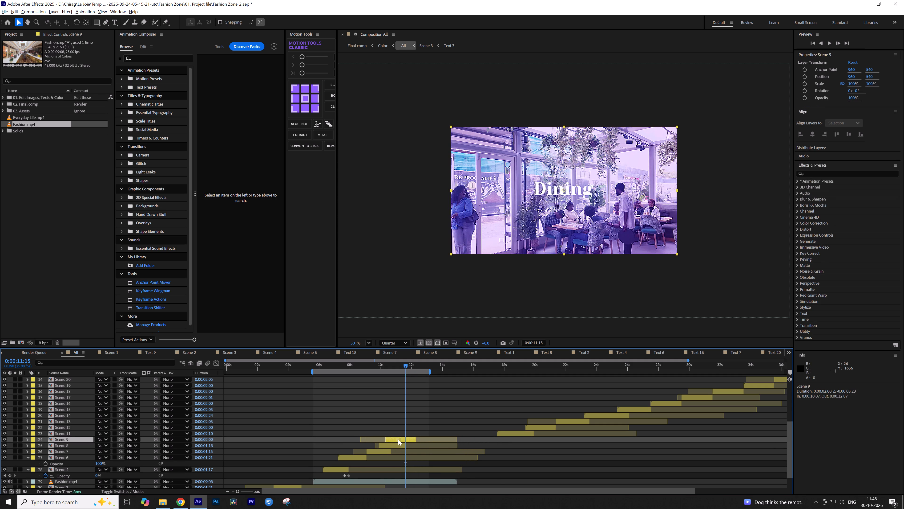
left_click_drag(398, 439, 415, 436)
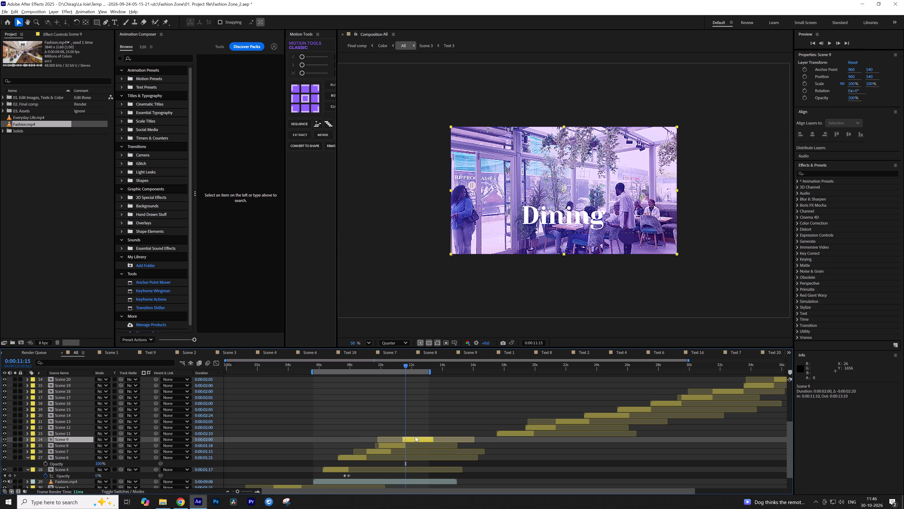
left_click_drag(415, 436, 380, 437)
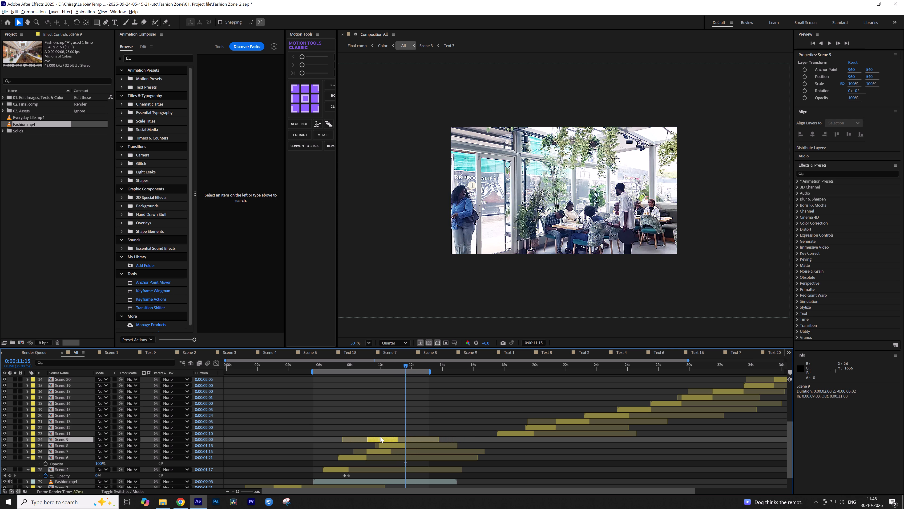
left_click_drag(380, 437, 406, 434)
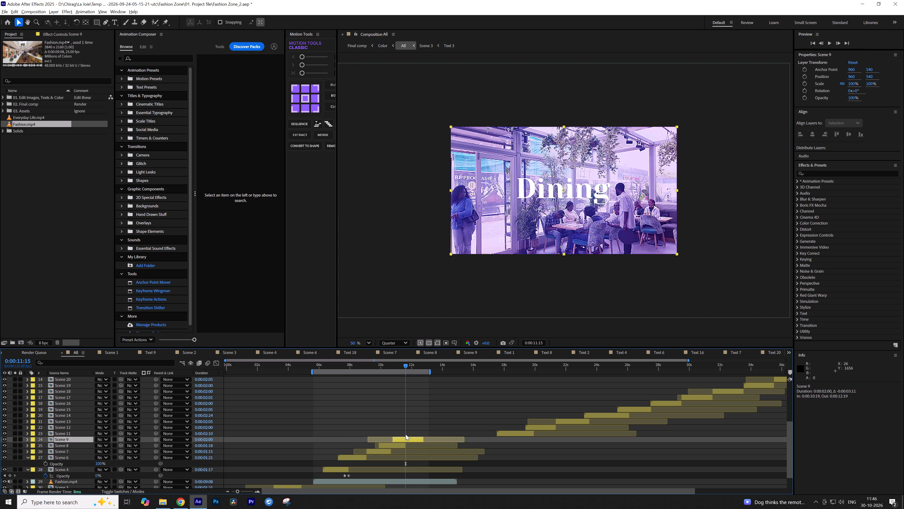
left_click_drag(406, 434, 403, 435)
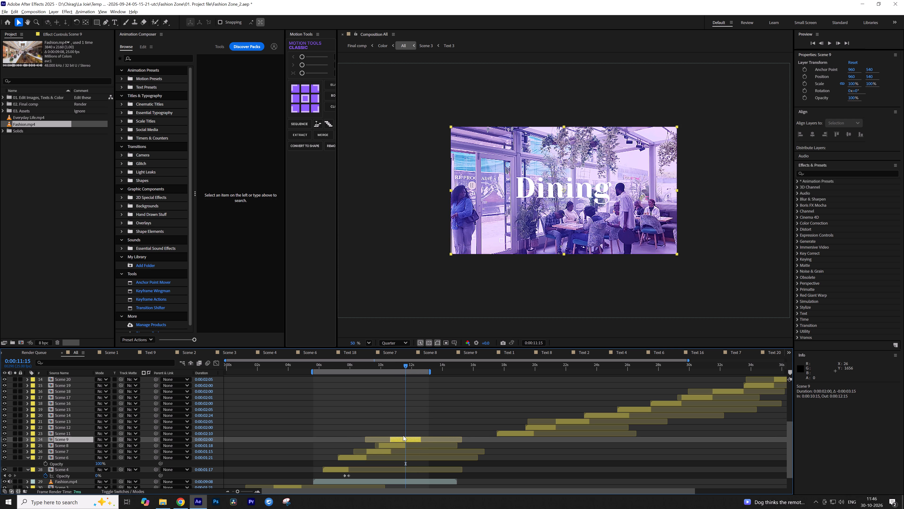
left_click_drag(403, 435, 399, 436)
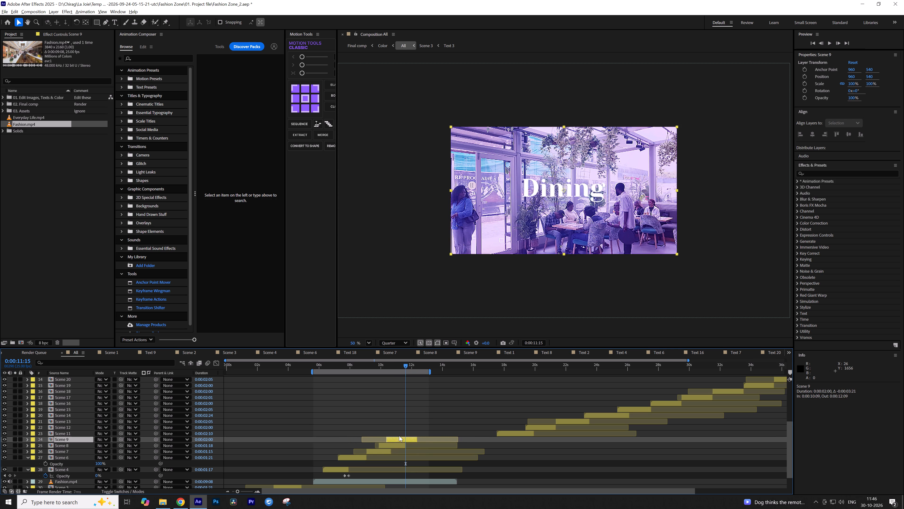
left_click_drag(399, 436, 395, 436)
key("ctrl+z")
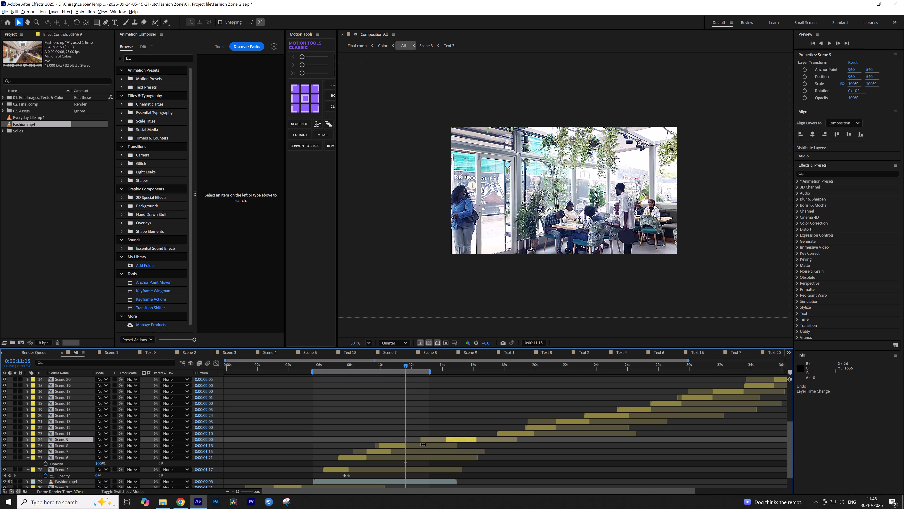
Slide Scene 9 earlier over the dining shot, trim its start to 0:00:11:15, set its end to 0:00:13:02, and preview the Dining title.
left_click_drag(461, 437, 400, 436)
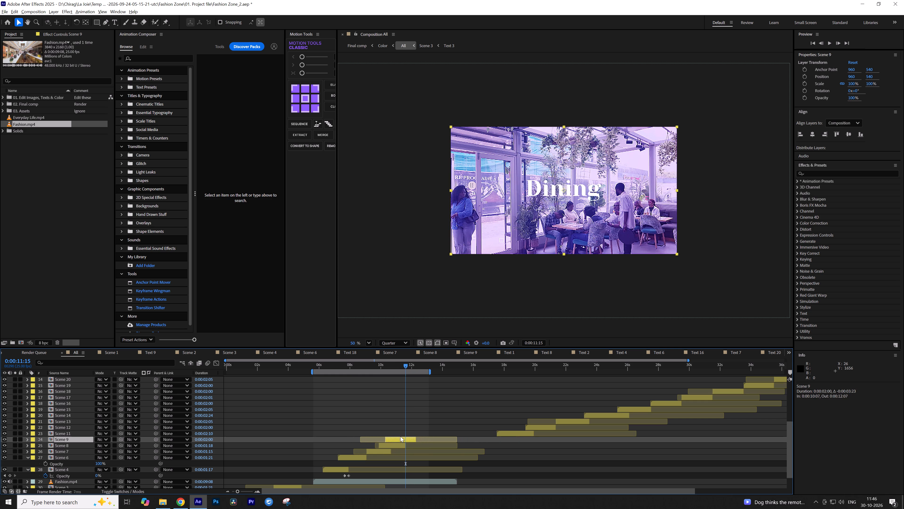
left_click_drag(400, 436, 403, 436)
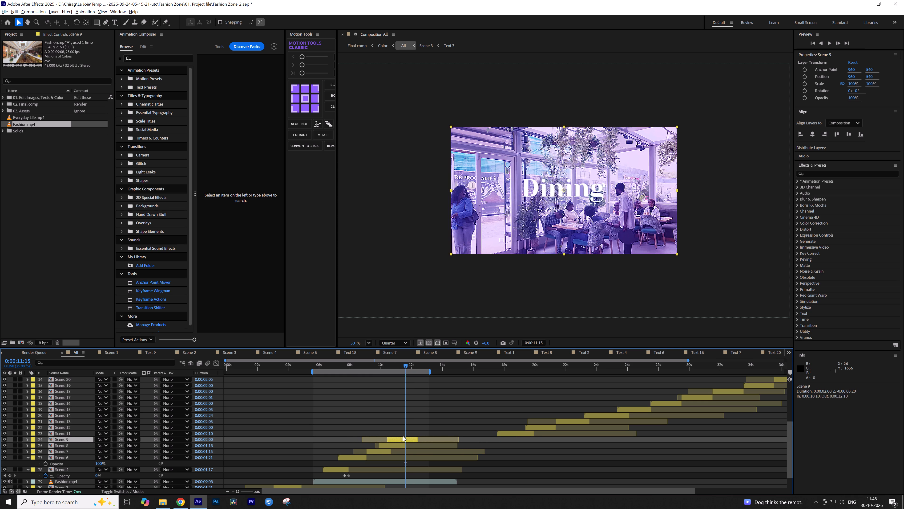
left_click_drag(403, 436, 405, 435)
key("alt+bracketleft")
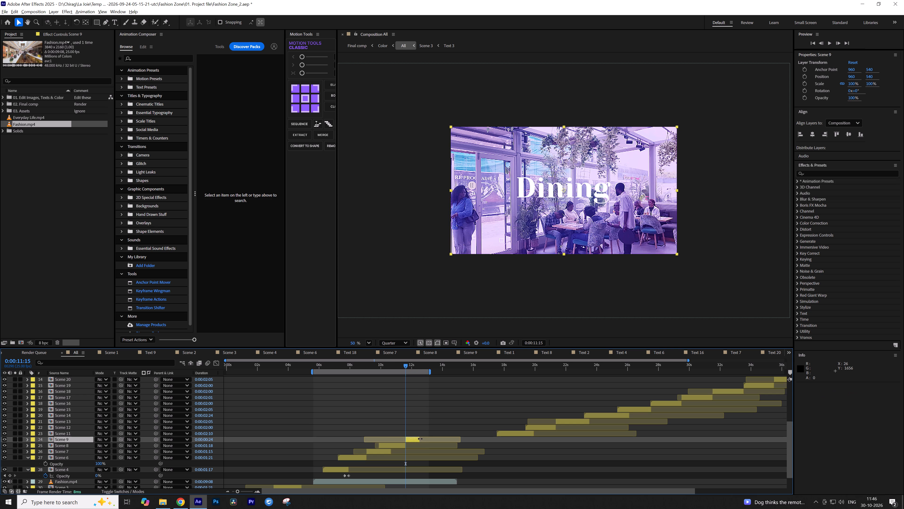
left_click_drag(420, 439, 427, 438)
left_click(391, 370)
key("space")
left_click(383, 367)
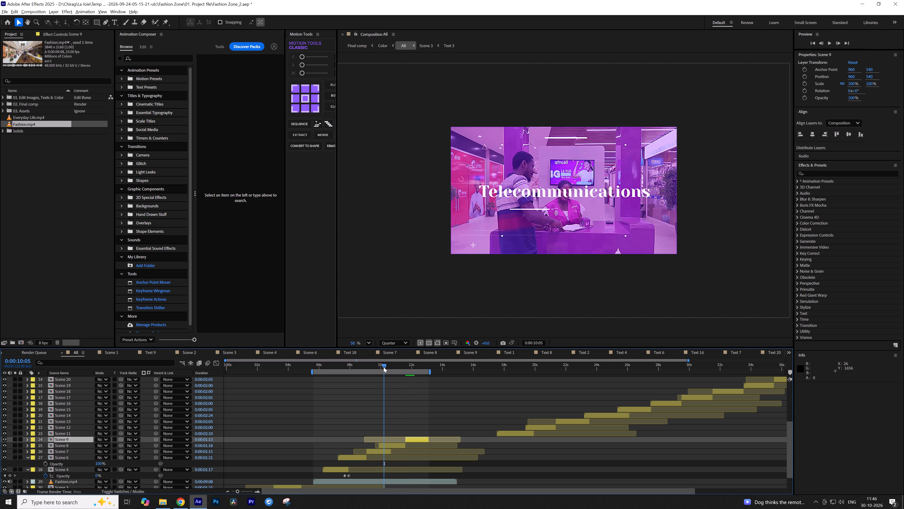
key("space")
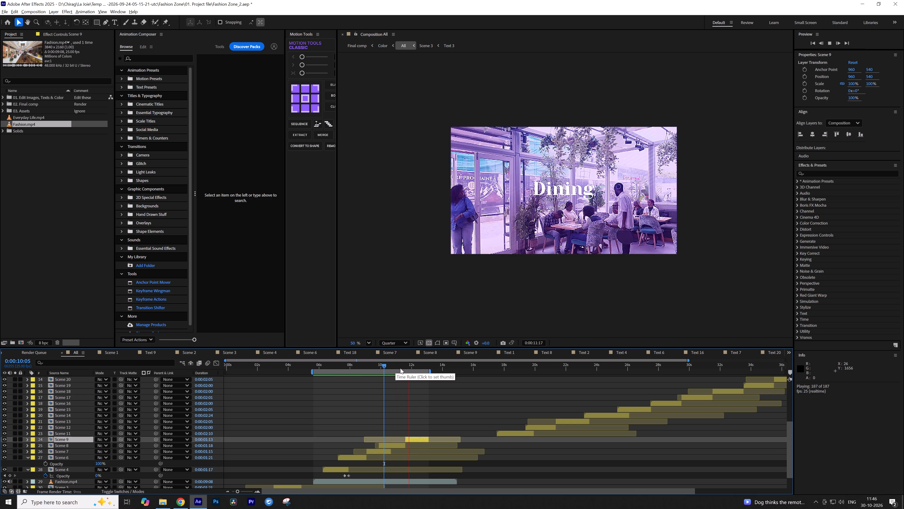
key("space")
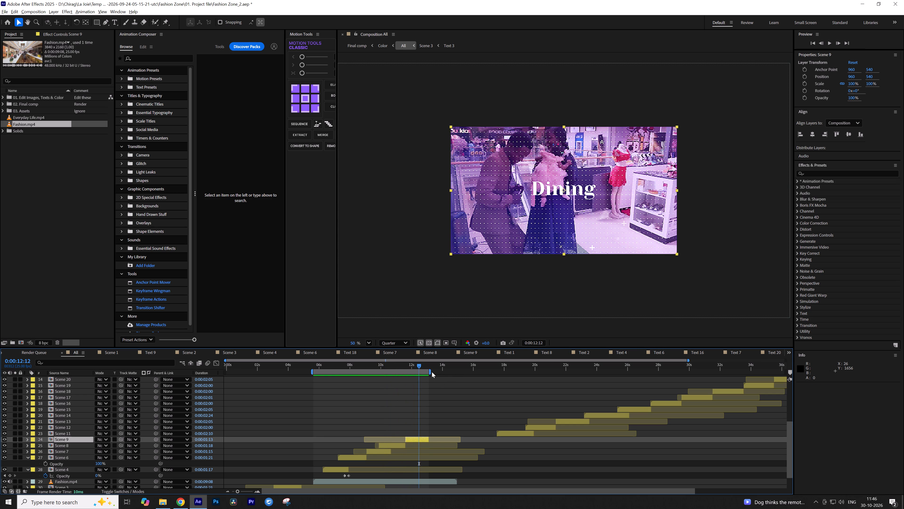
Extend the work area's end to about 0:00:15:00, and preview past the end of the Dining title.
left_click_drag(430, 372, 460, 368)
key("space")
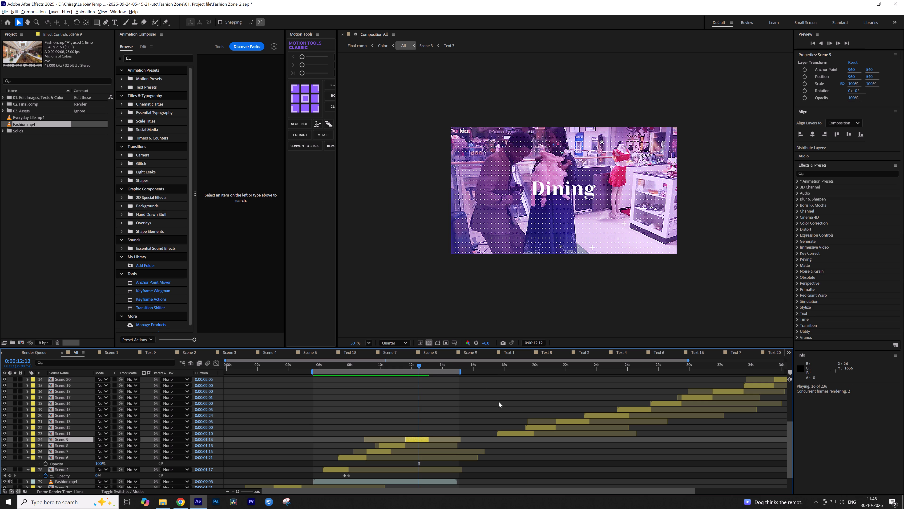
key("space")
key("space")
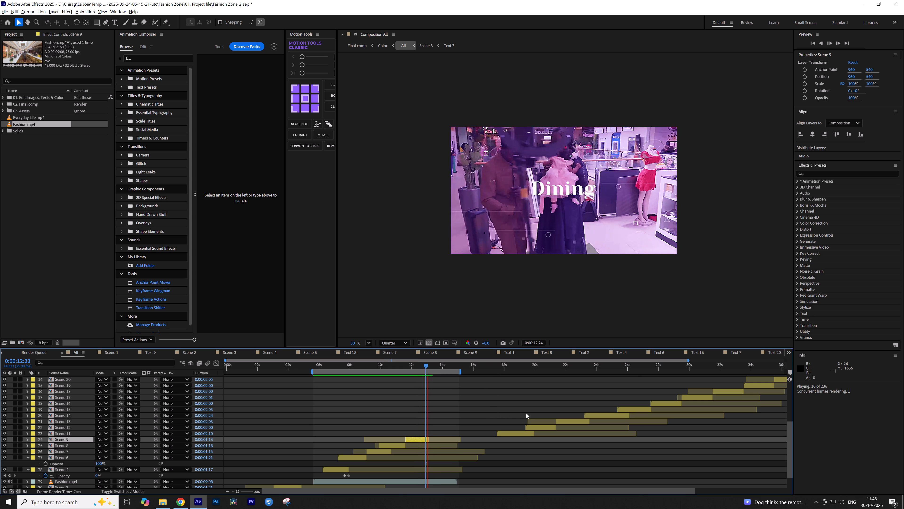
key("space")
Slide Scene 11 earlier so the Entertainment title layer starts at 0:00:12:15, overlapping the end of Scene 9.
left_click_drag(520, 434, 452, 437)
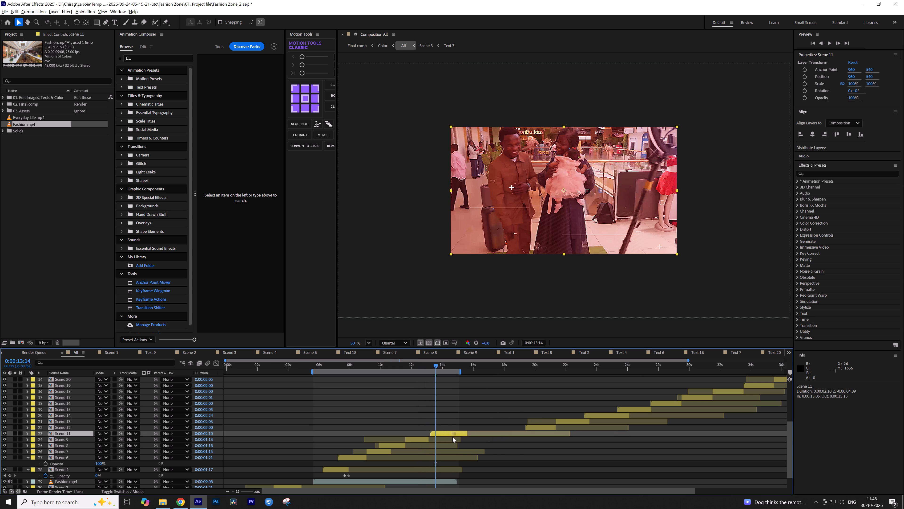
left_click_drag(452, 437, 450, 438)
left_click_drag(444, 437, 440, 437)
key("ctrl+z")
left_click_drag(446, 433, 441, 435)
Fade out the Scene 9 Dining layer with Opacity keyframes of 100% at 0:00:12:15 and 0% at 0:00:13:02.
left_click_drag(435, 363, 432, 364)
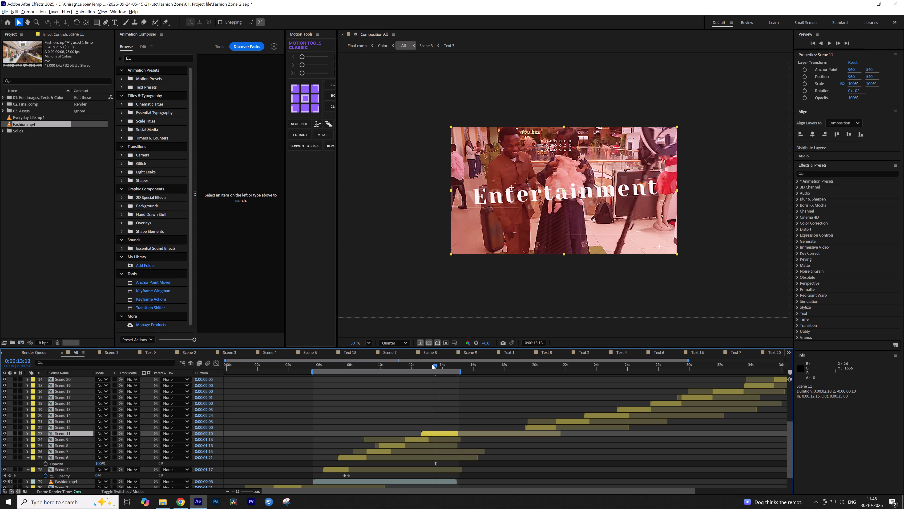
left_click_drag(432, 364, 423, 367)
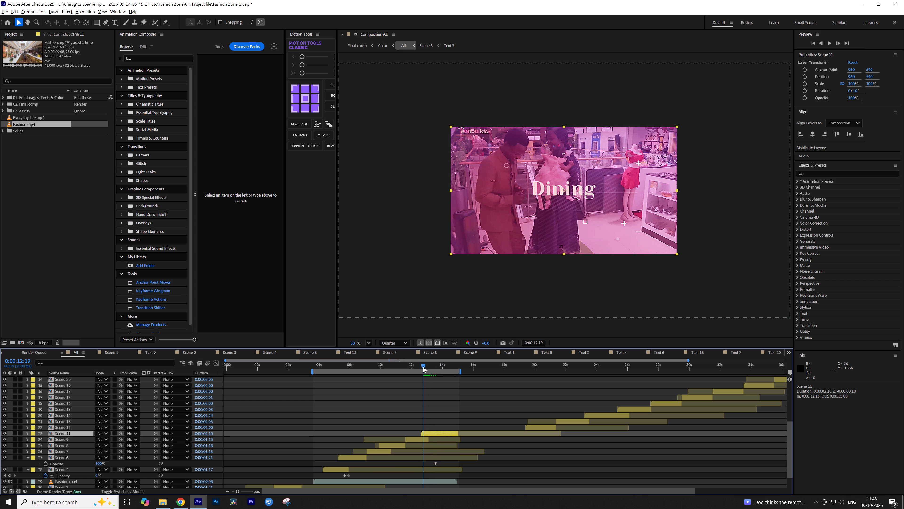
left_click_drag(423, 367, 416, 369)
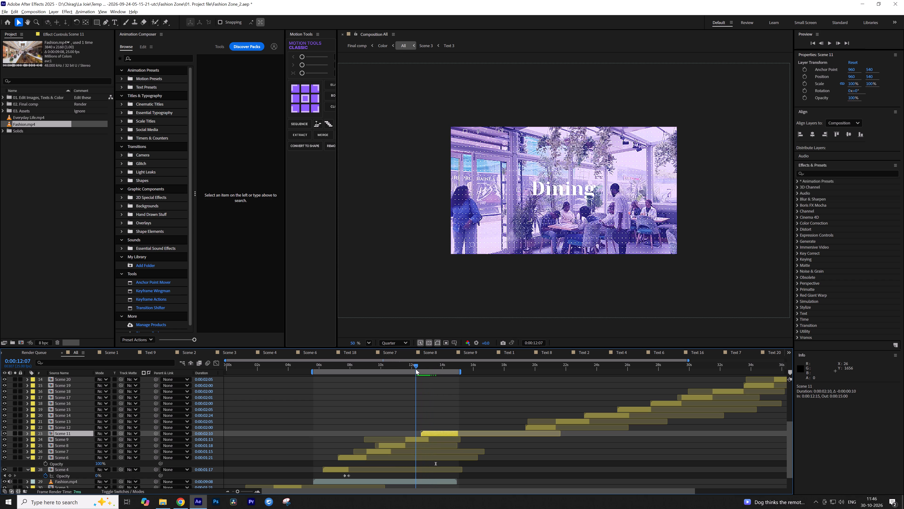
left_click_drag(416, 369, 417, 369)
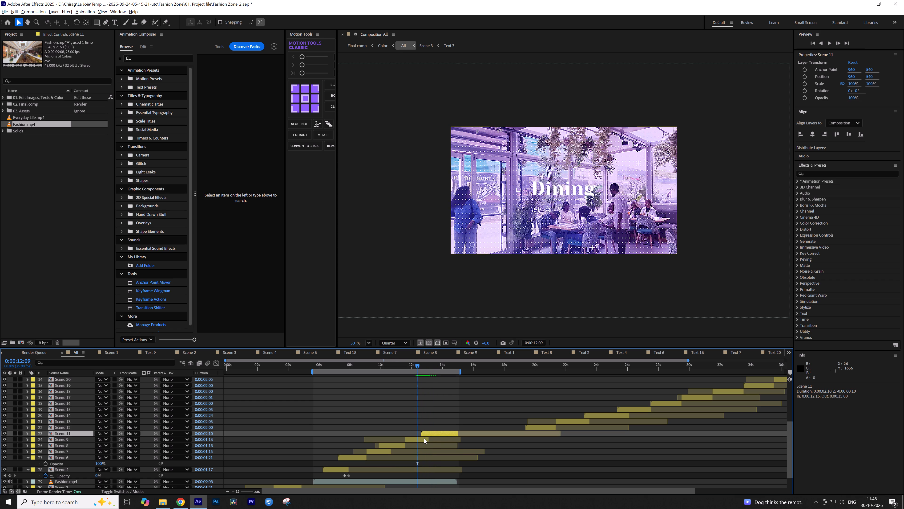
key("i")
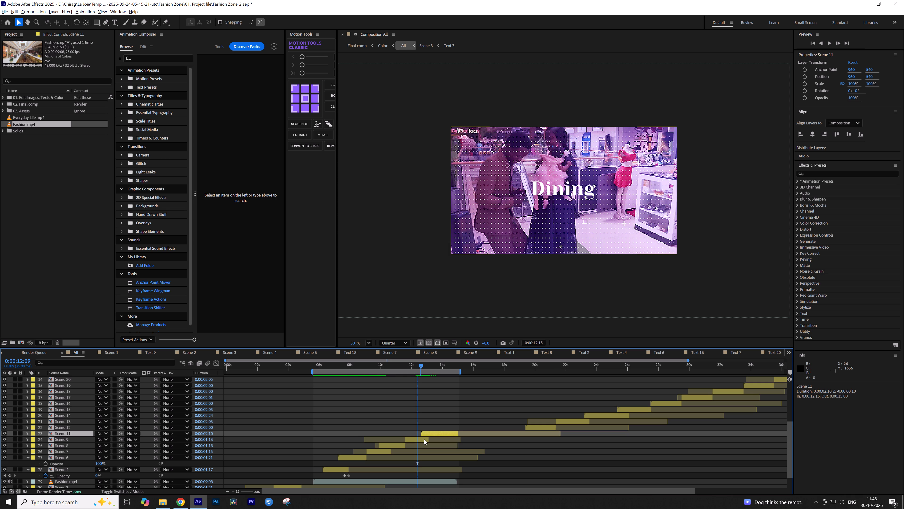
left_click(424, 439)
key("t")
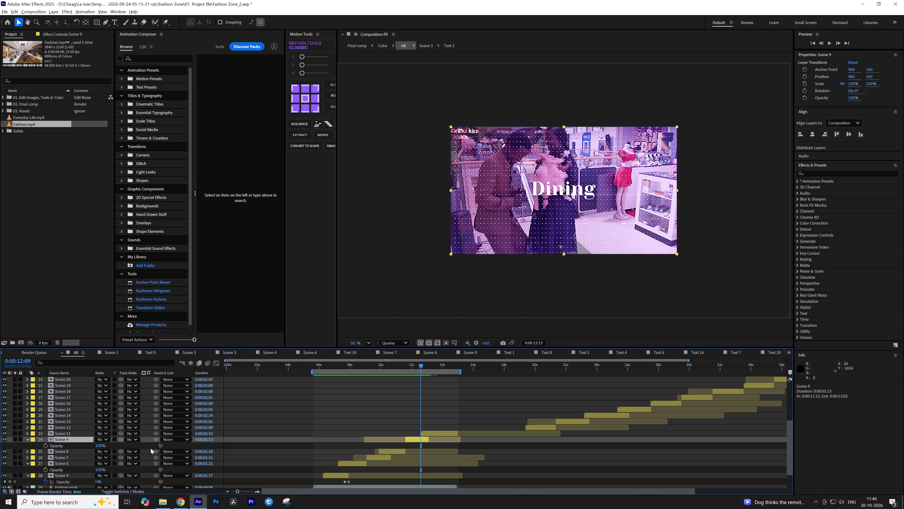
left_click(46, 447)
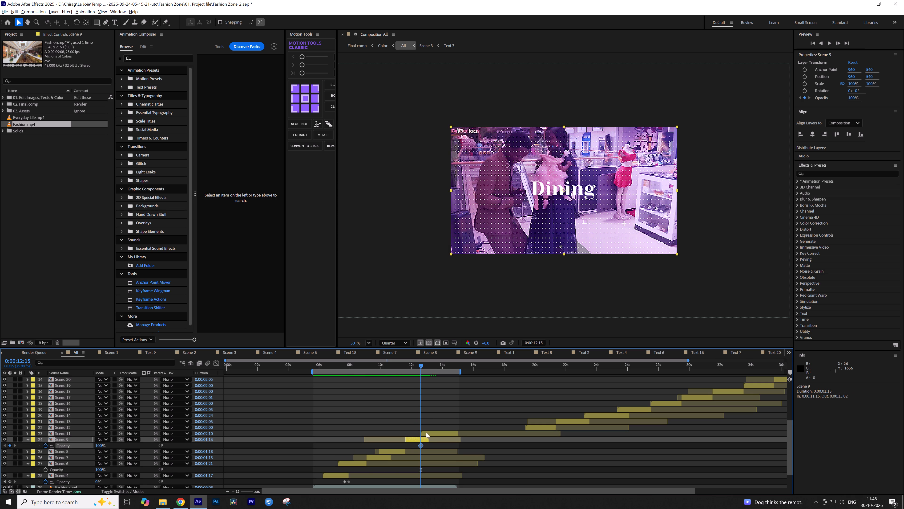
key("o")
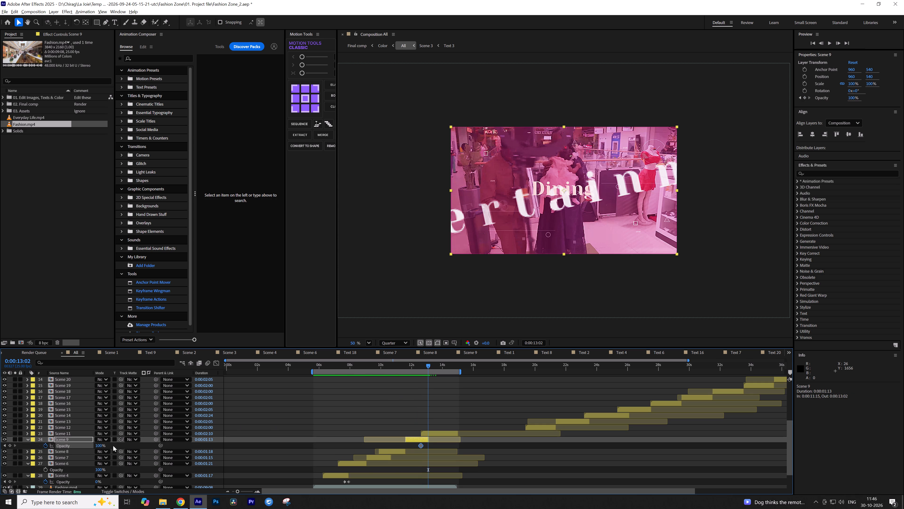
left_click_drag(100, 447, 54, 447)
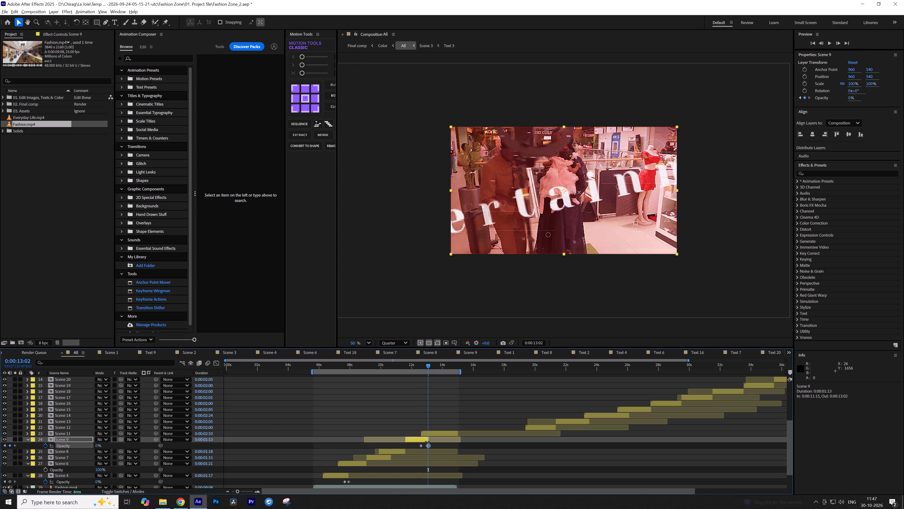
Extend the end of Scene 9 to about 0:00:13:12 and move its 0% Opacity keyframe to about 0:00:13:07.
left_click_drag(428, 442, 434, 442)
left_click_drag(428, 447, 431, 447)
left_click(432, 417)
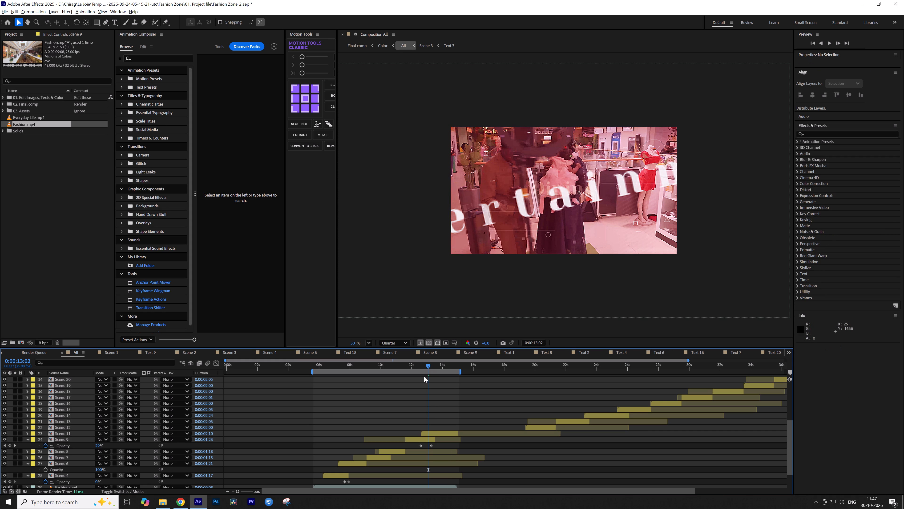
Preview the fade from the Dining title to the Entertainment title and scrub through its start around 0:00:12:13.
left_click(419, 365)
key("space")
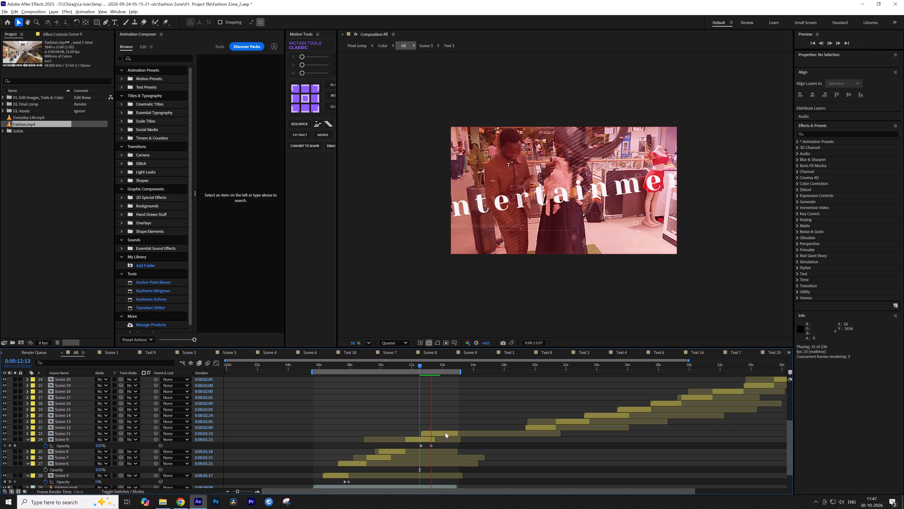
key("space")
left_click_drag(418, 361, 416, 362)
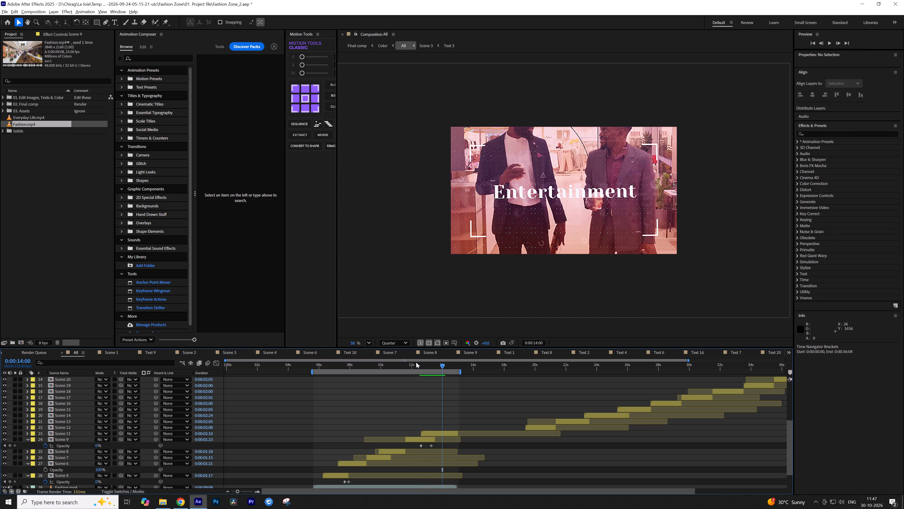
left_click_drag(416, 362, 414, 363)
left_click_drag(412, 367, 419, 368)
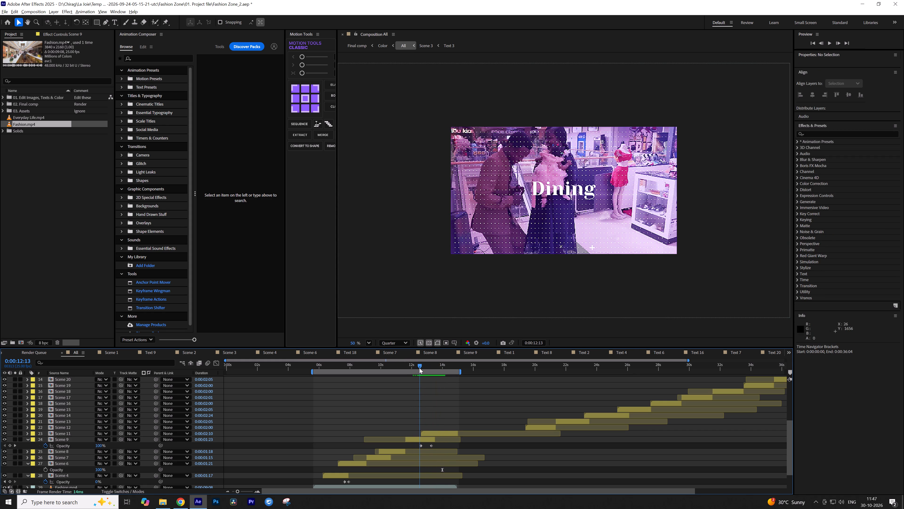
left_click_drag(419, 368, 417, 369)
key("Page_Down")
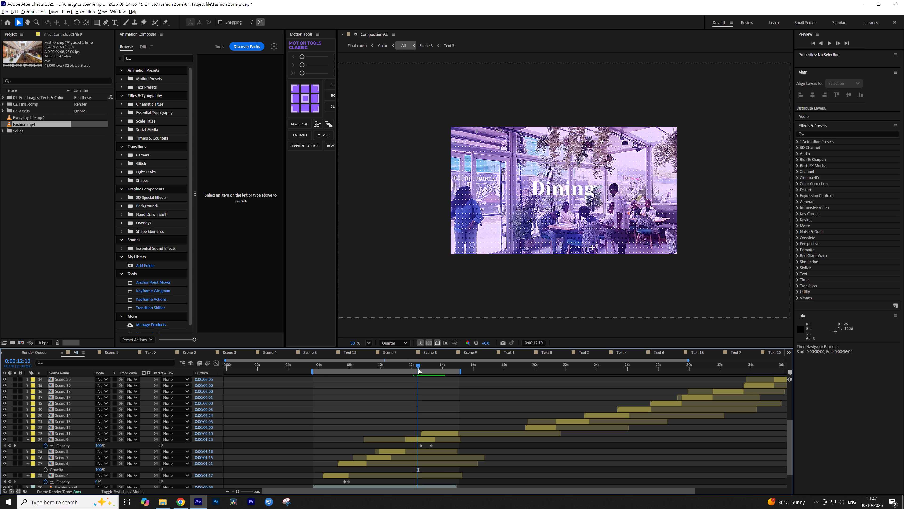
key("Page_Down")
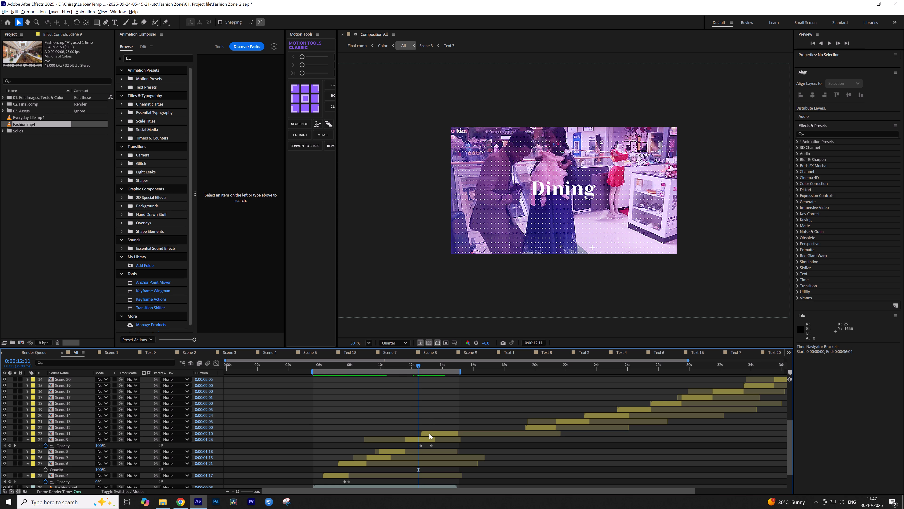
Copy Scene 9's two Opacity keyframes to Scene 11 at 0:00:12:15 and time-reverse them so Scene 11 fades in from 0% to 100%.
left_click(429, 433)
key("i")
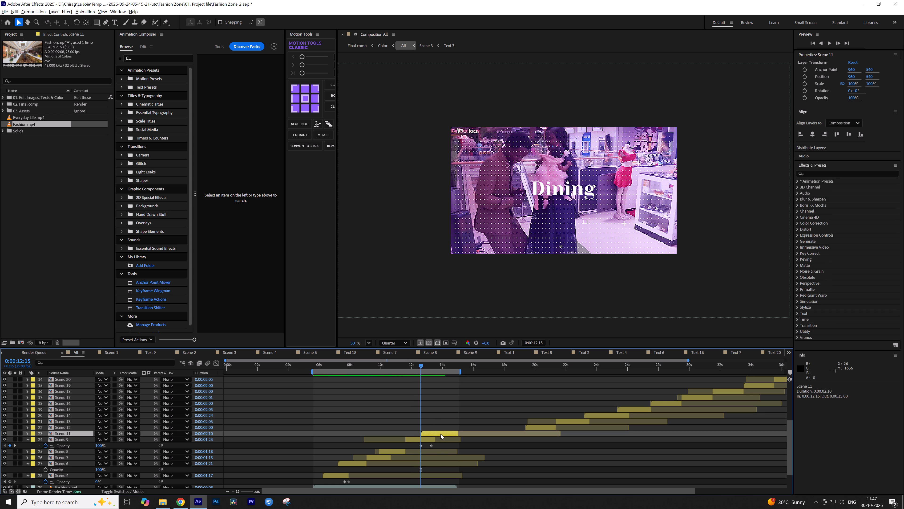
left_click_drag(440, 446, 415, 448)
key("ctrl+c")
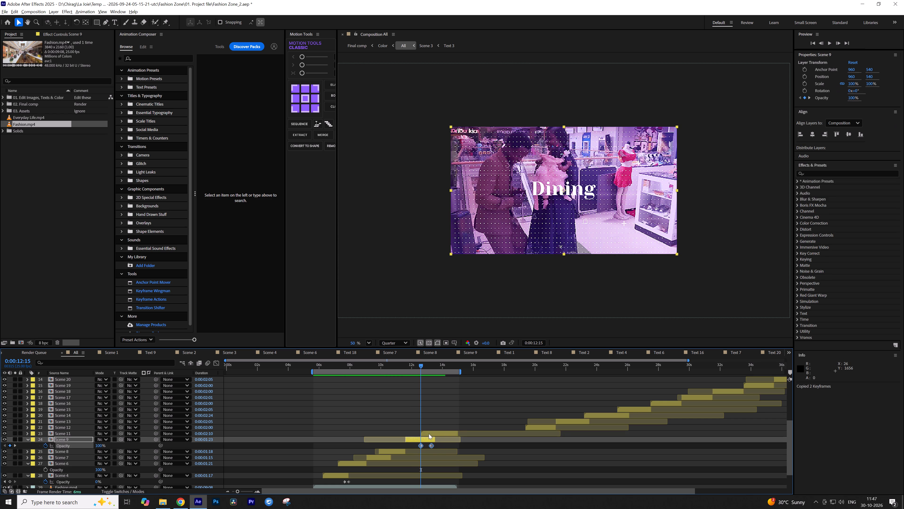
left_click(429, 434)
key("t")
key("ctrl+v")
right_click(431, 439)
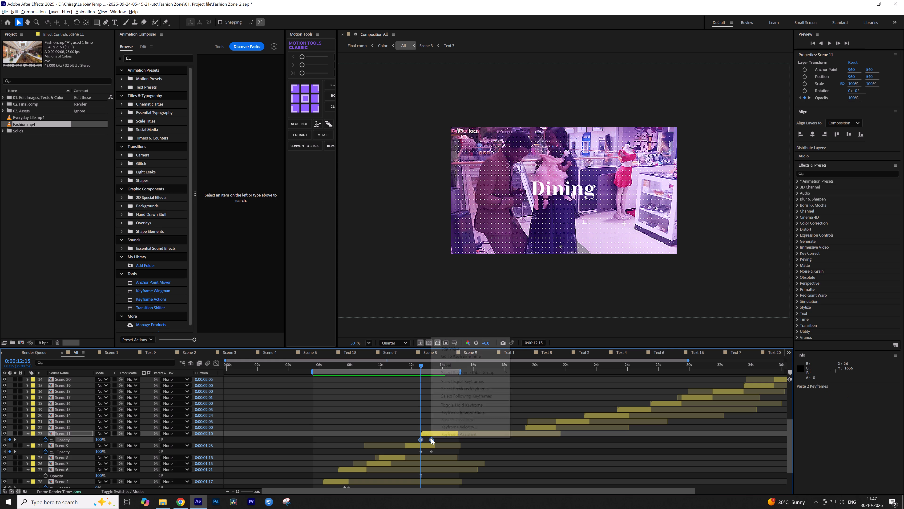
left_click(448, 436)
left_click(515, 431)
left_click(481, 416)
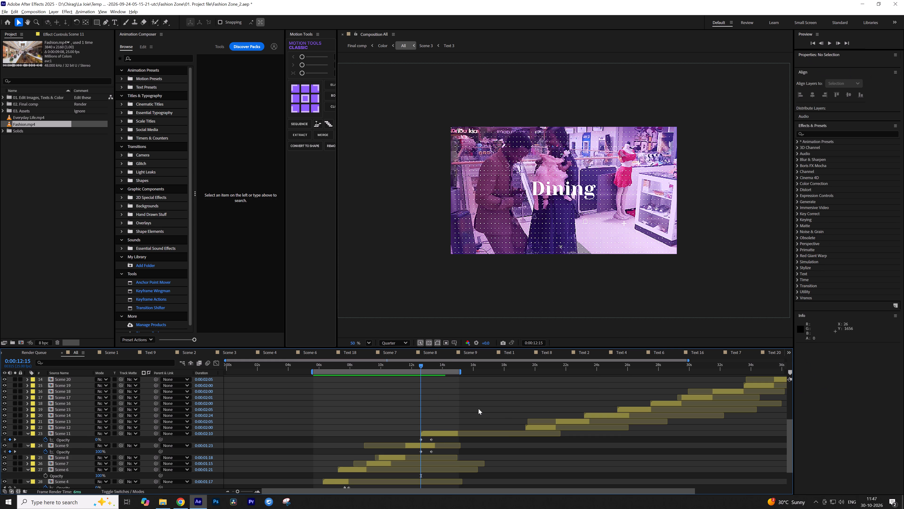
Preview the Dining to Entertainment crossfade and the Entertainment title through to the end of Fashion.mp4.
key("space")
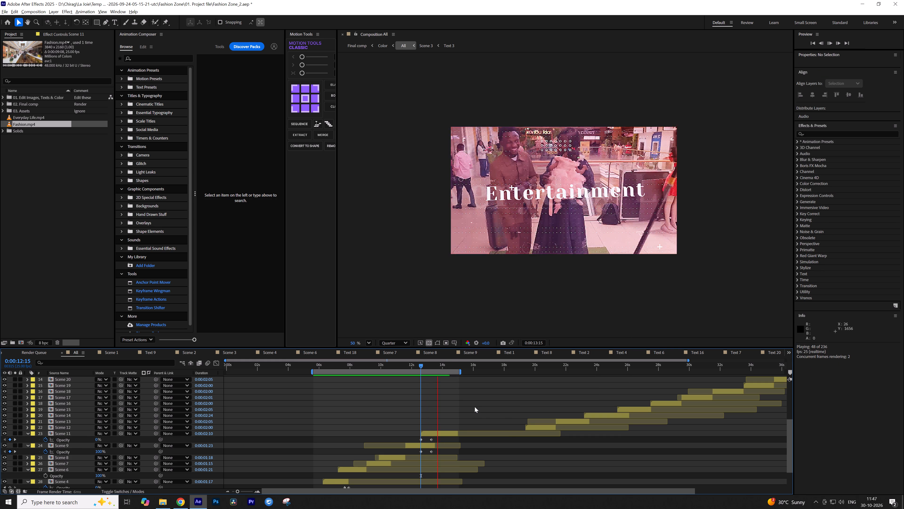
key("space")
key("space")
key("space")
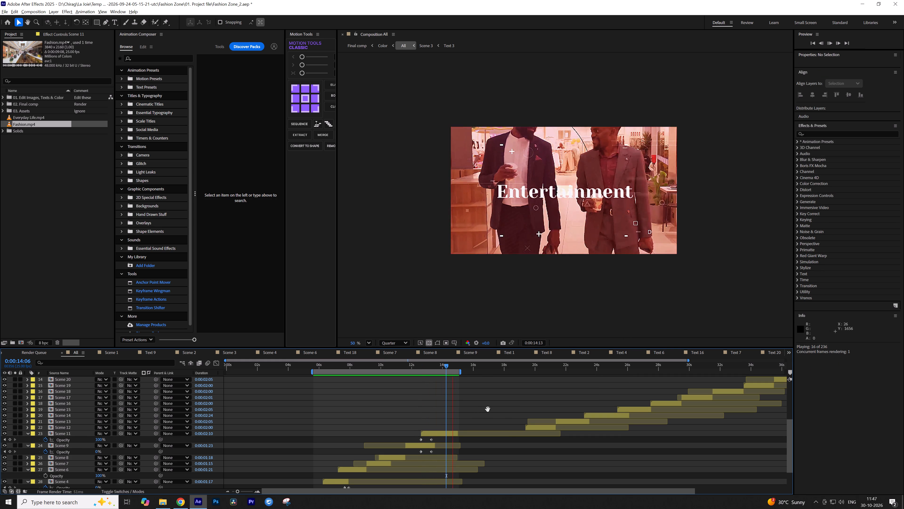
scroll(490, 416, "down", 4)
key("space")
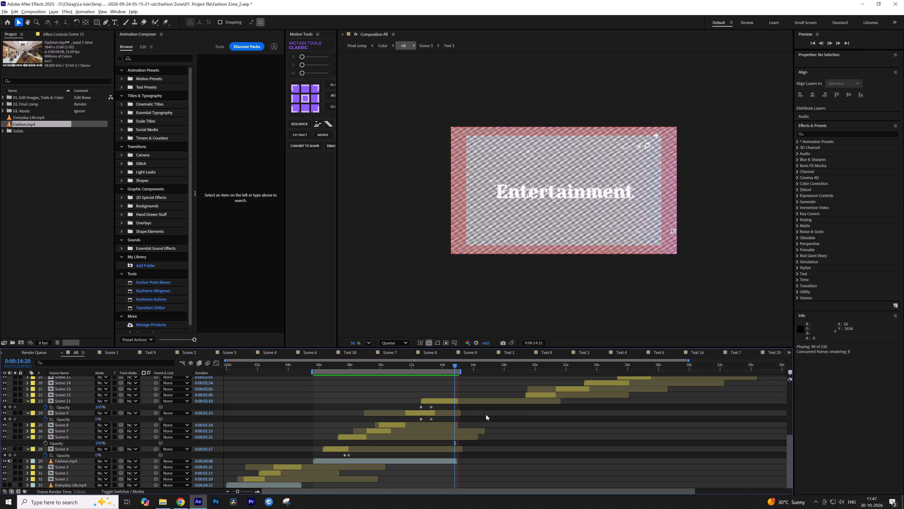
key("space")
key("space")
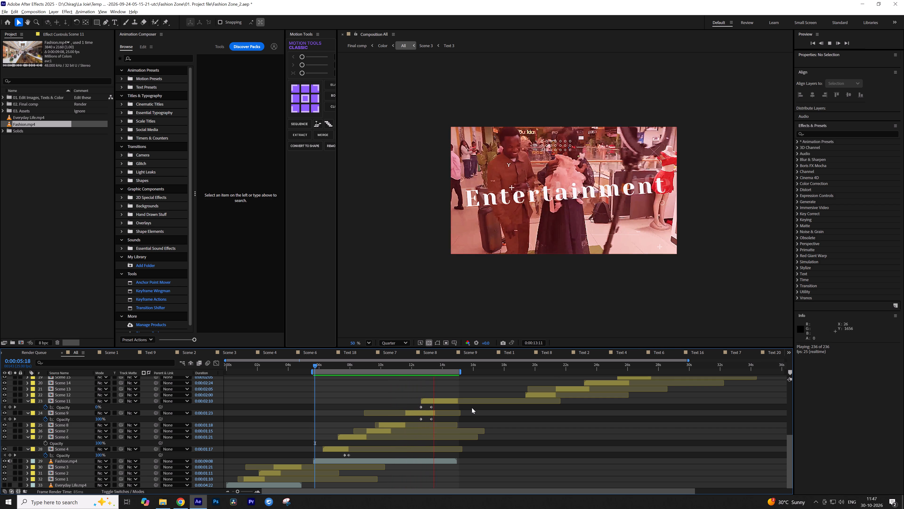
key("space")
key("space")
key("space")
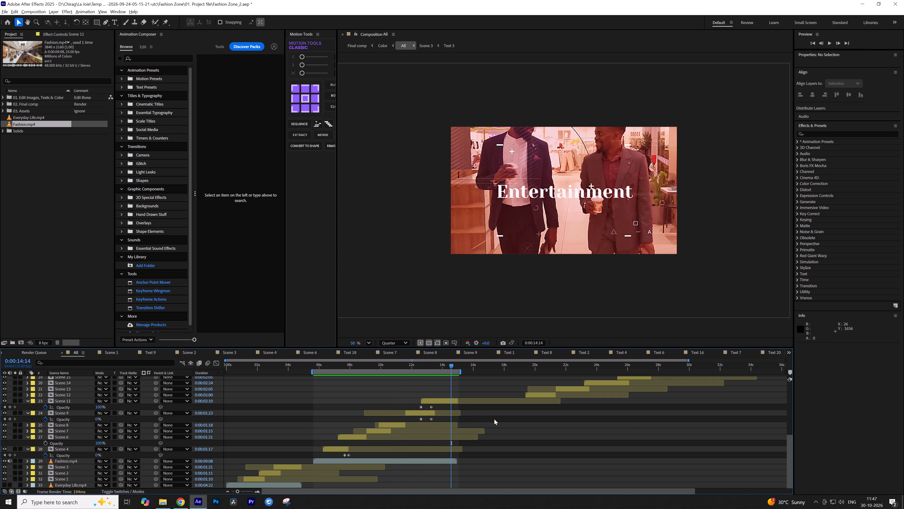
key("space")
key("space")
Replay the Entertainment title from about 0:00:13:05 and step frame by frame around the shot change near 0:00:13:22.
left_click(435, 366)
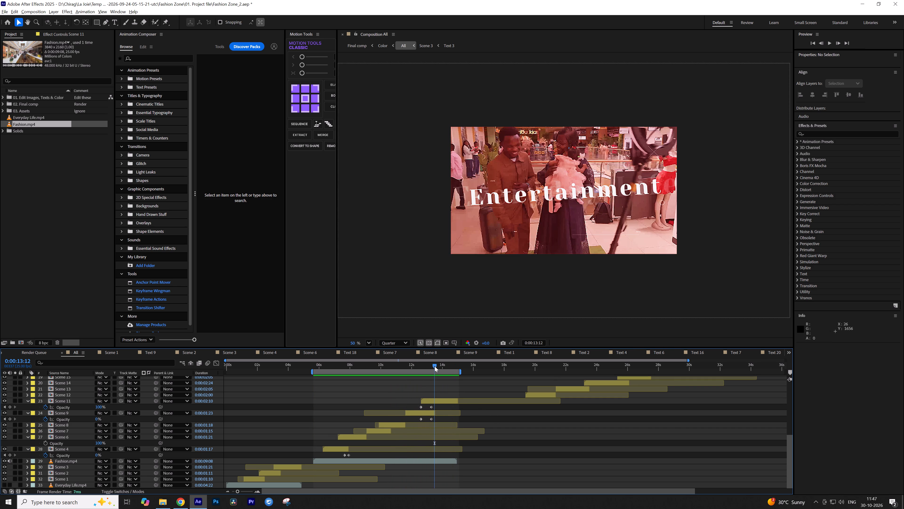
key("space")
key("space")
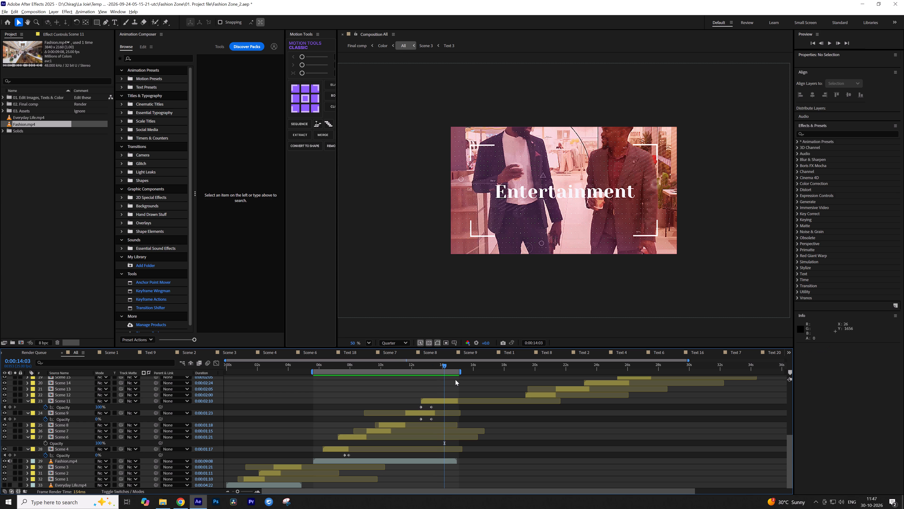
left_click(431, 364)
key("space")
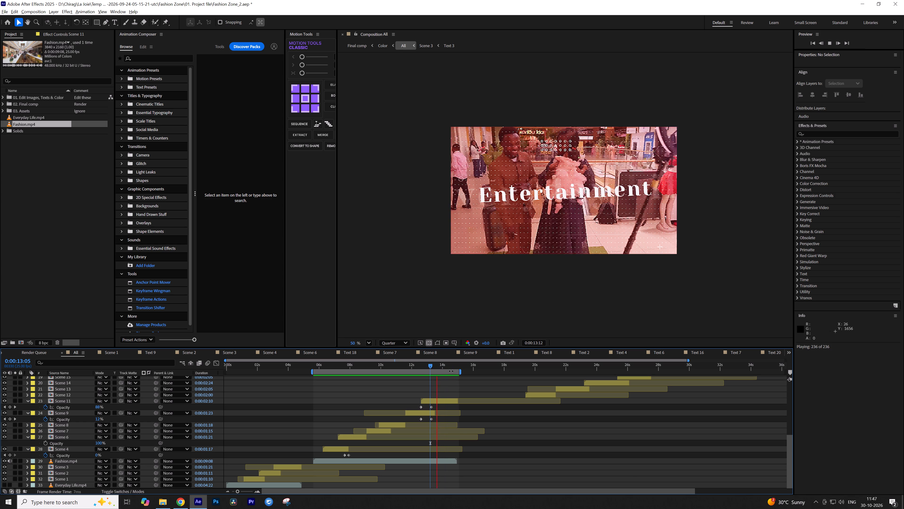
key("space")
key("Page_Down")
key("Page_Down")
key("Page_Down")
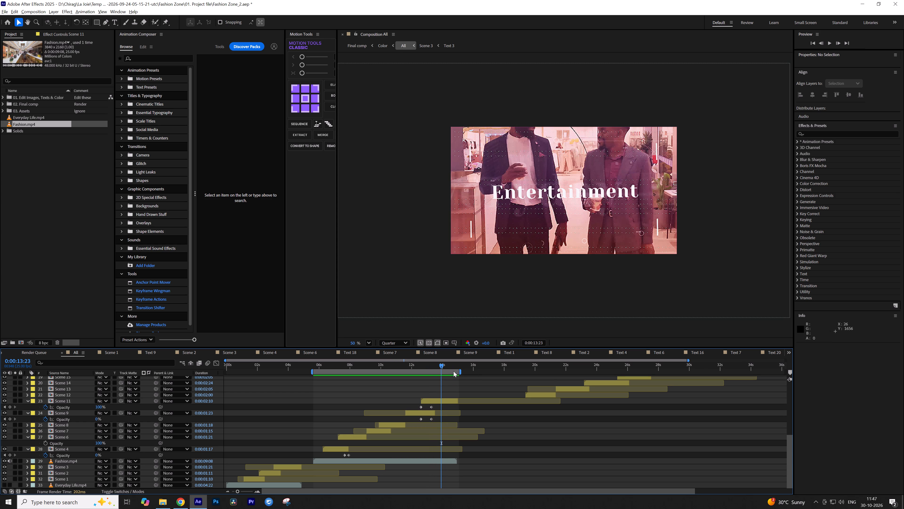
key("Page_Up")
key("Page_Up")
key("Page_Down")
key("space")
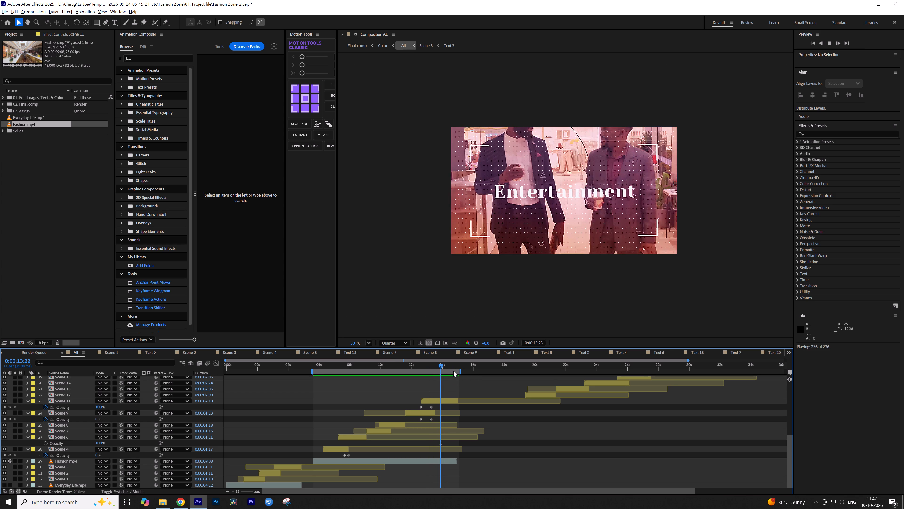
key("space")
Fit the Fashion.mp4 layer to the composition frame.
left_click(451, 461)
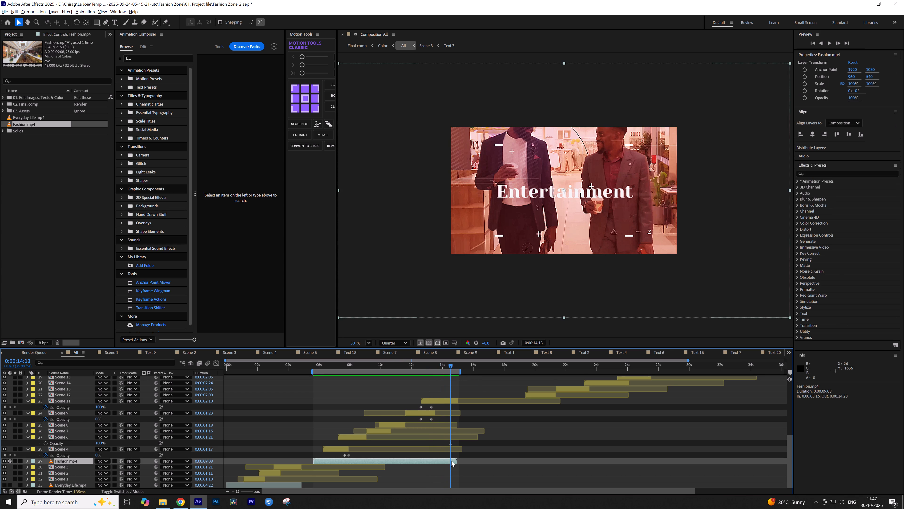
key("ctrl+alt+f")
Set the work area's end to the end of Fashion.mp4 at 0:00:14:23 and trim Scene 11's end to the same frame.
key("o")
key("n")
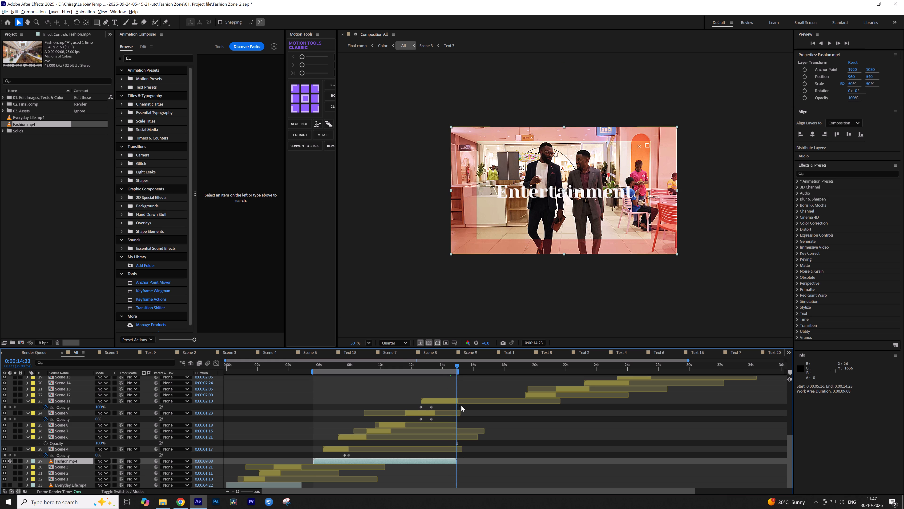
left_click(452, 402)
key("alt+bracketright")
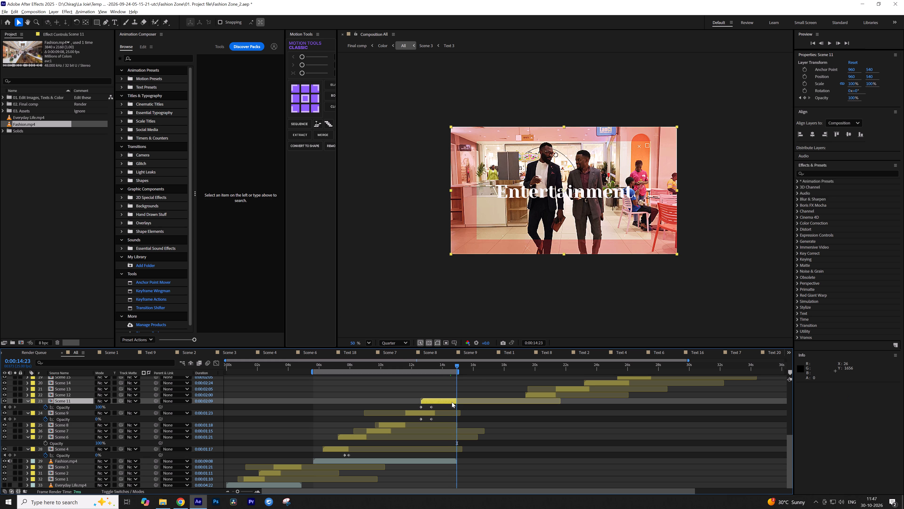
left_click(480, 378)
left_click(480, 389)
Save the project.
key("ctrl+s")
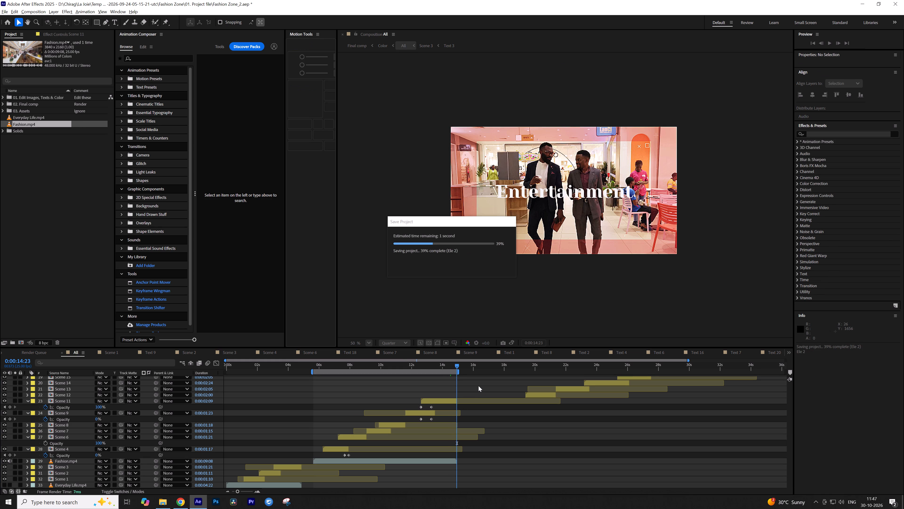
Preview the whole Fashion.mp4 section with its titles from 0:00:05:16.
left_click(315, 365)
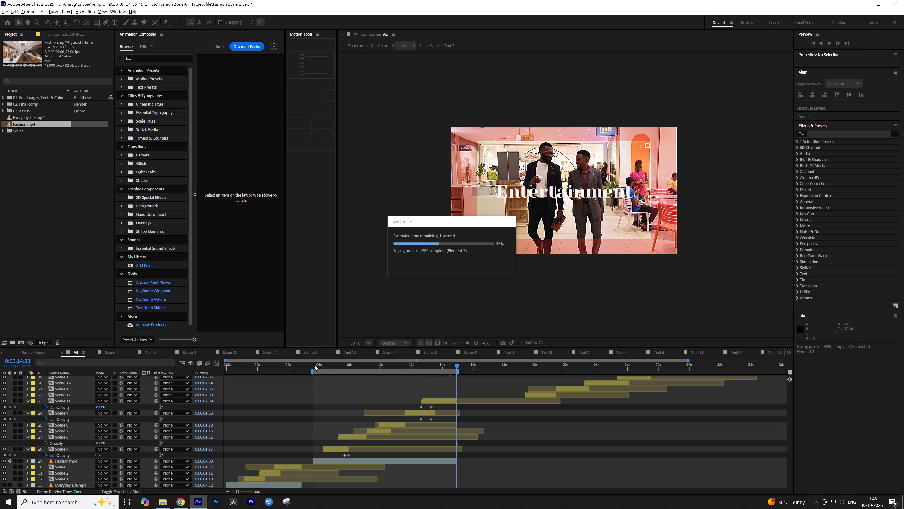
left_click(314, 365)
key("space")
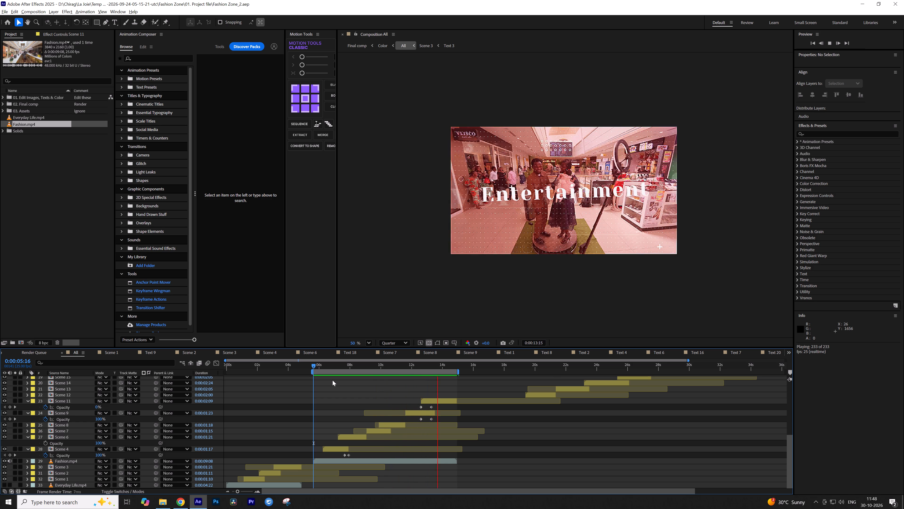
Preview the Fashion.mp4 section at several points, checking the transition from the Dining title to the Entertainment title.
key("space")
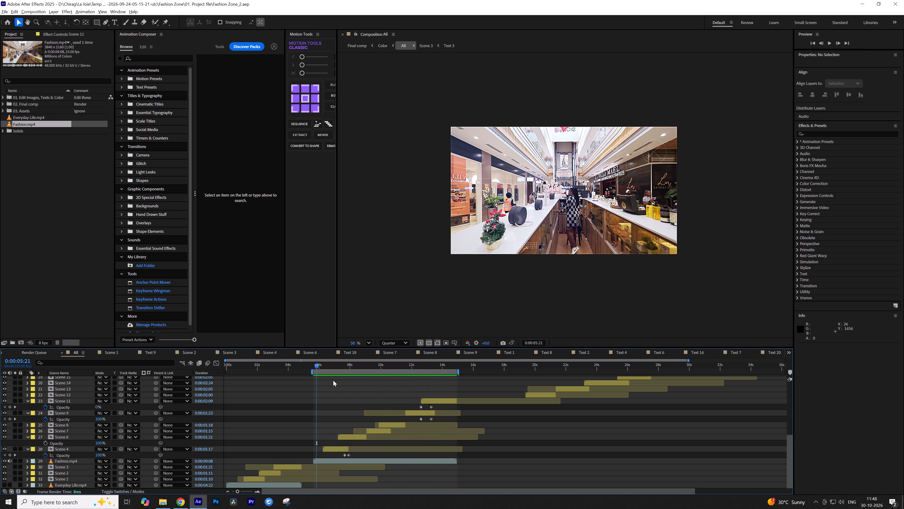
key("space")
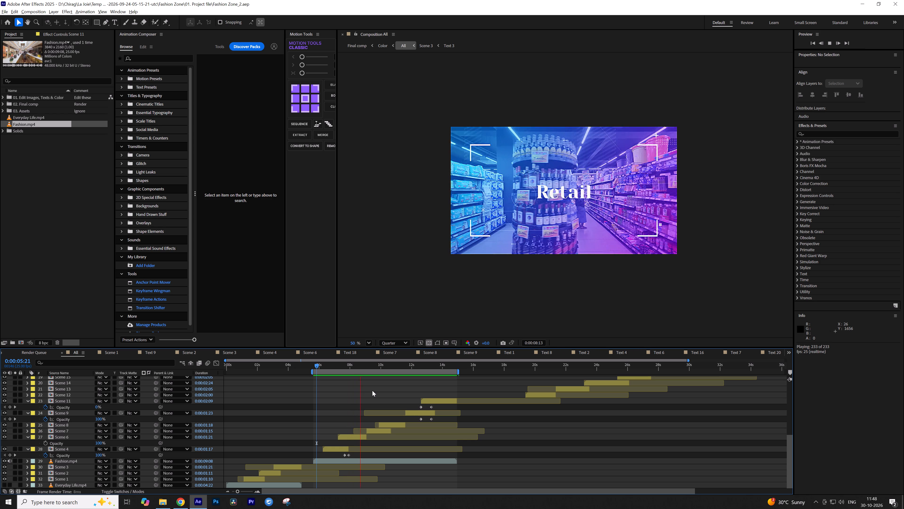
key("space")
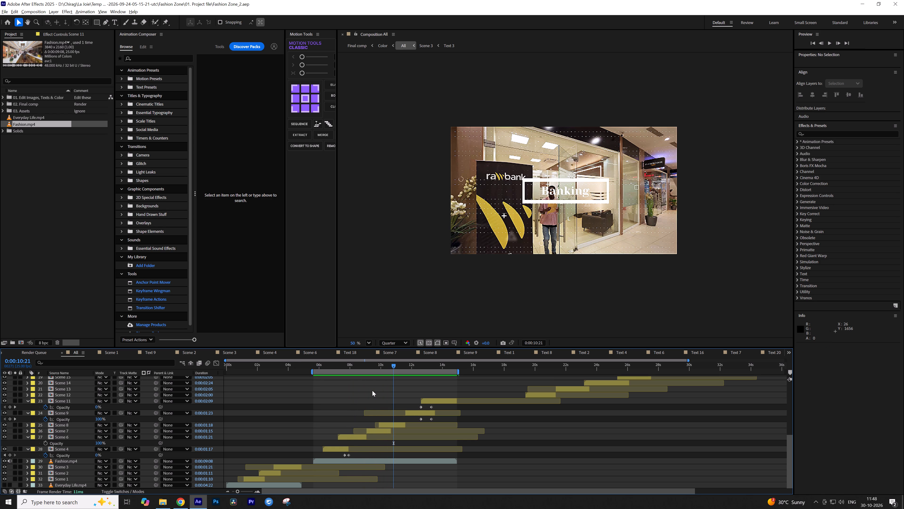
key("space")
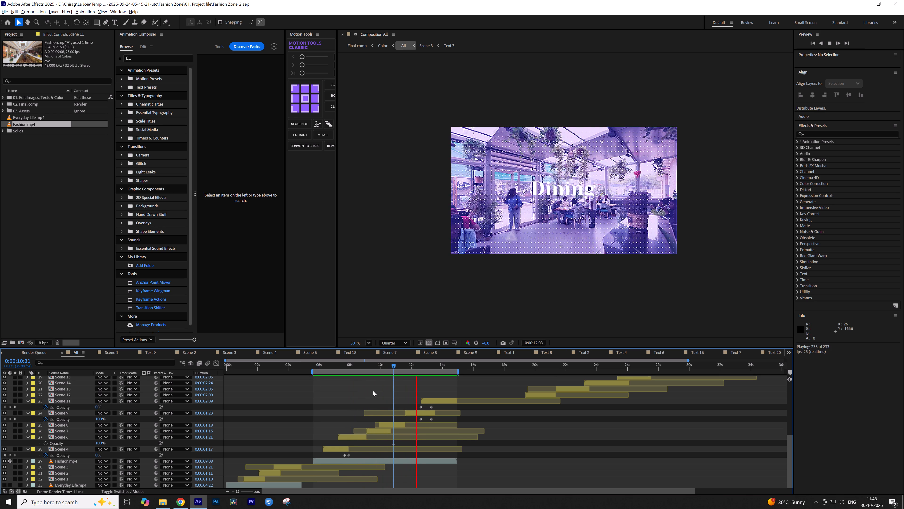
key("space")
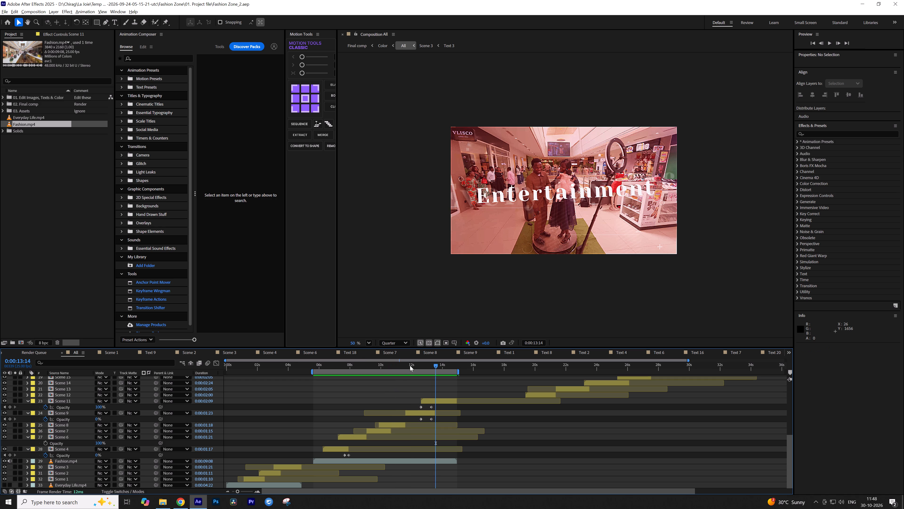
left_click(410, 365)
key("space")
key("space")
Shift Scene 9's Opacity keyframes earlier, bring them closer together for a shorter fade, and preview the change.
left_click_drag(415, 419, 433, 423)
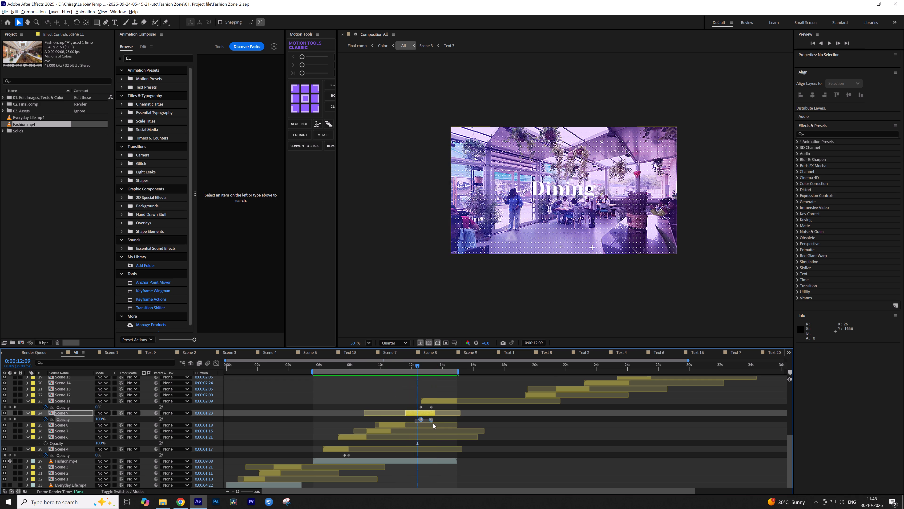
left_click_drag(433, 423, 434, 423)
left_click_drag(431, 419, 424, 420)
left_click(434, 418)
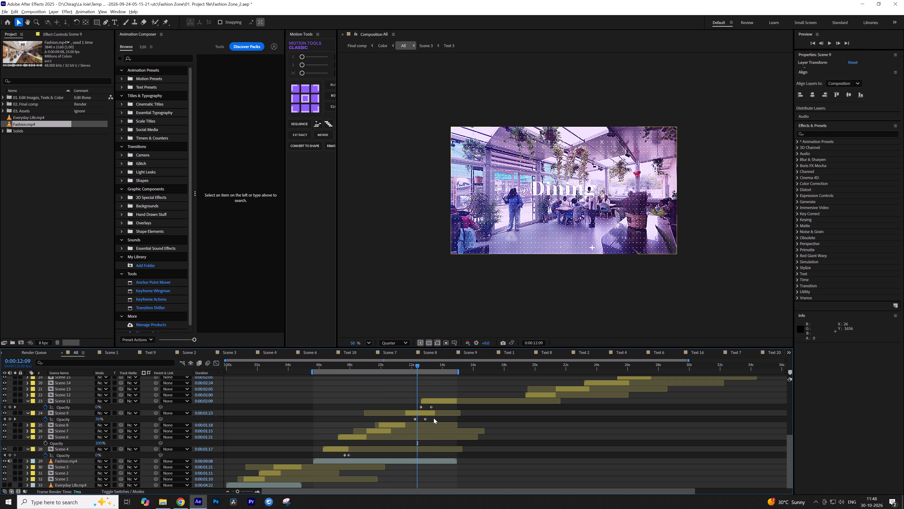
left_click_drag(414, 420, 419, 419)
key("space")
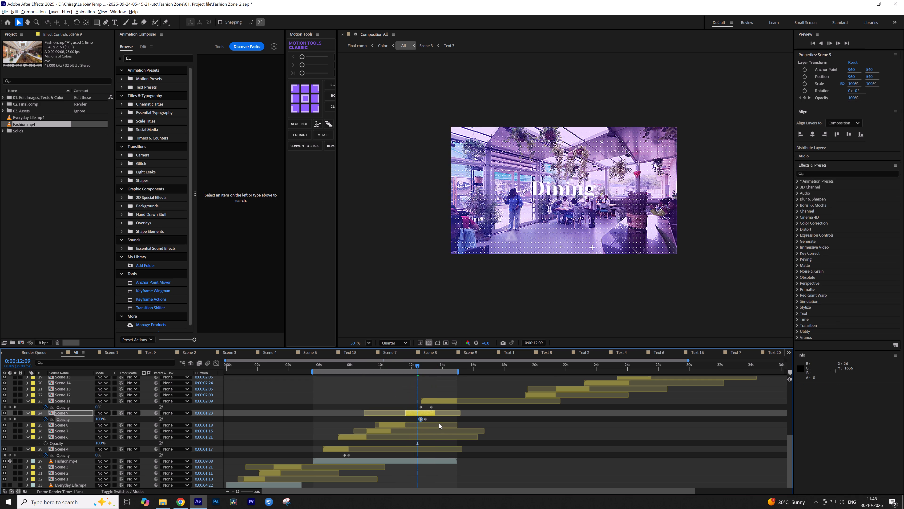
key("space")
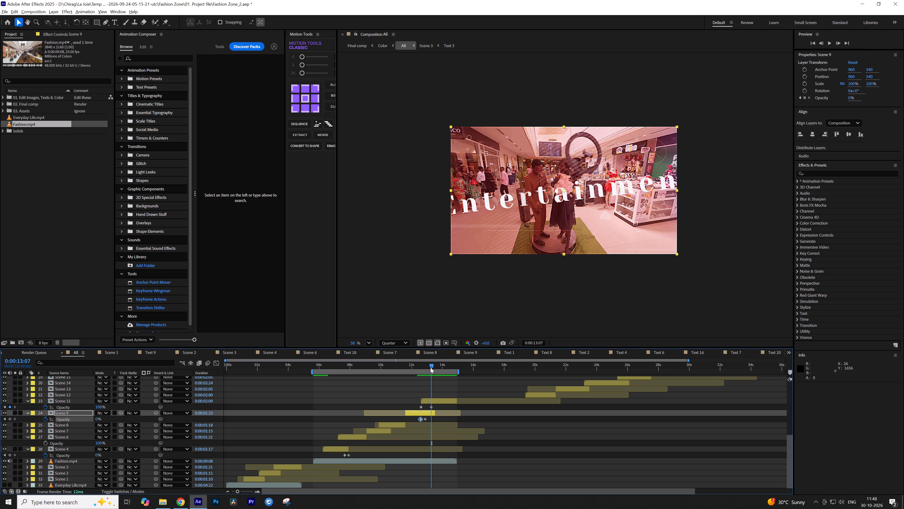
Locate the footage cut after the Dining shot and move both Scene 9 Opacity keyframes so the fade ends at 0:00:12:11.
left_click_drag(430, 366, 418, 369)
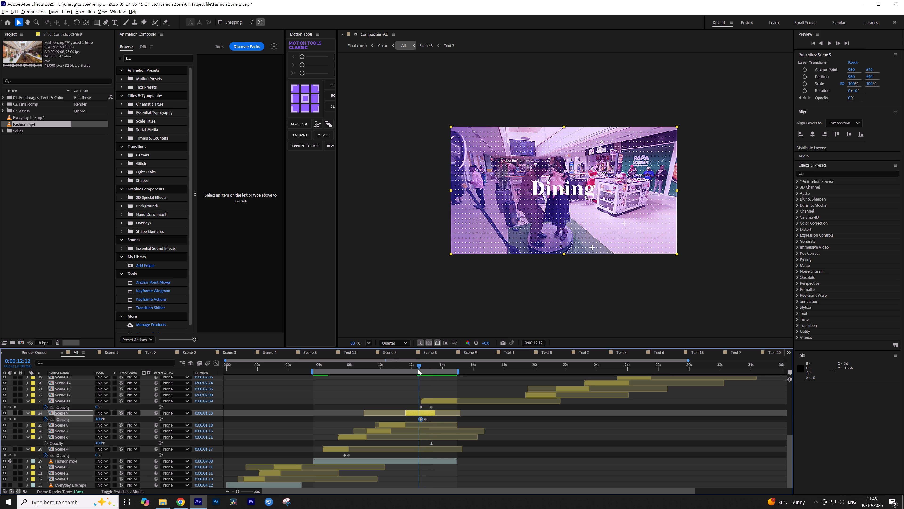
left_click_drag(418, 369, 418, 370)
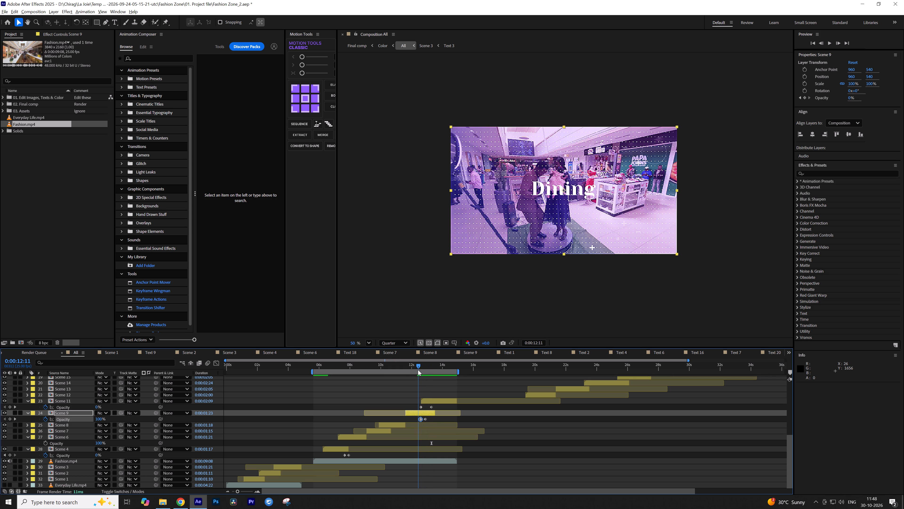
left_click_drag(418, 370, 418, 370)
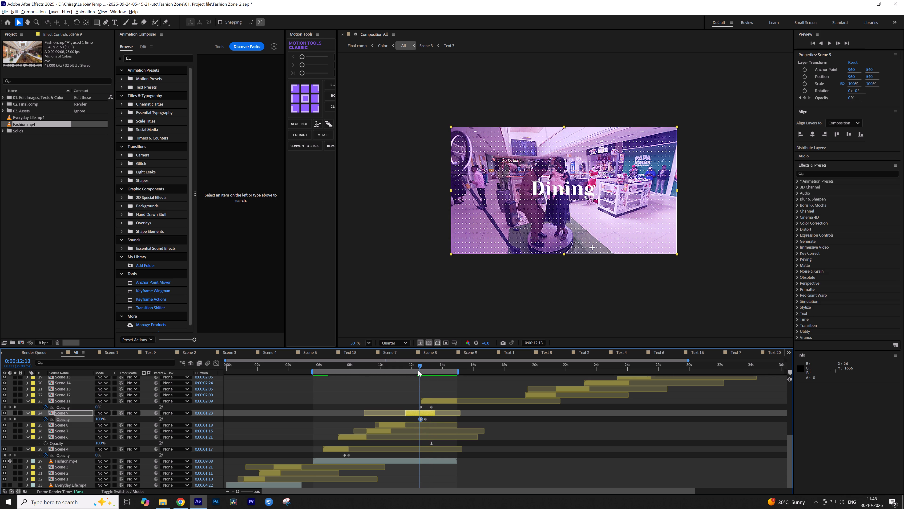
left_click_drag(418, 370, 417, 371)
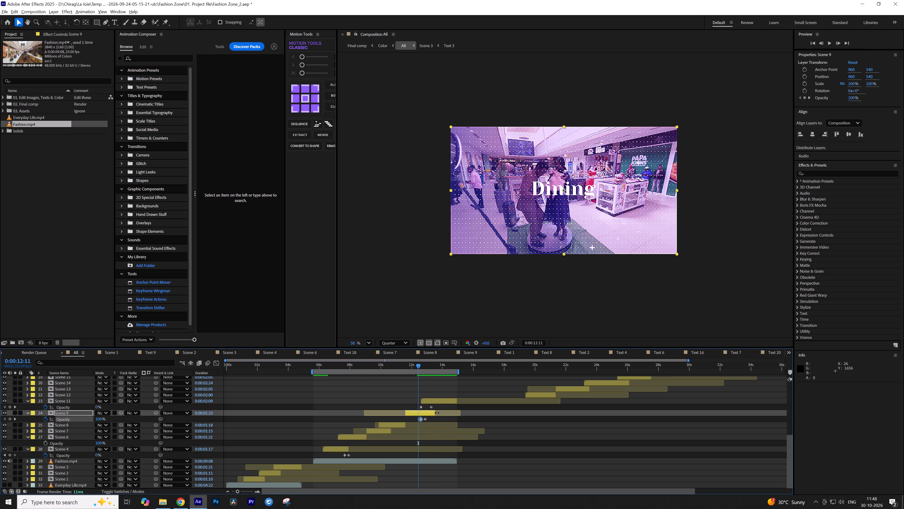
left_click_drag(432, 420, 415, 424)
left_click_drag(426, 419, 419, 421)
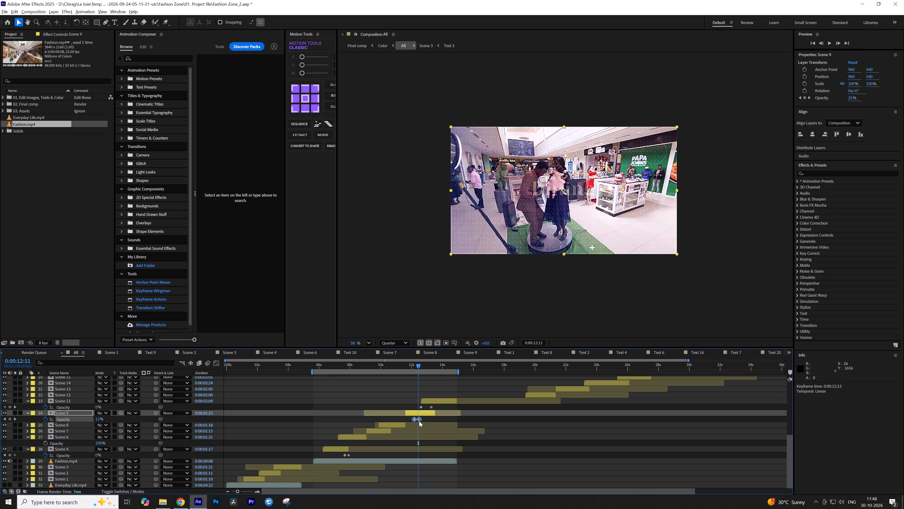
left_click_drag(419, 421, 419, 421)
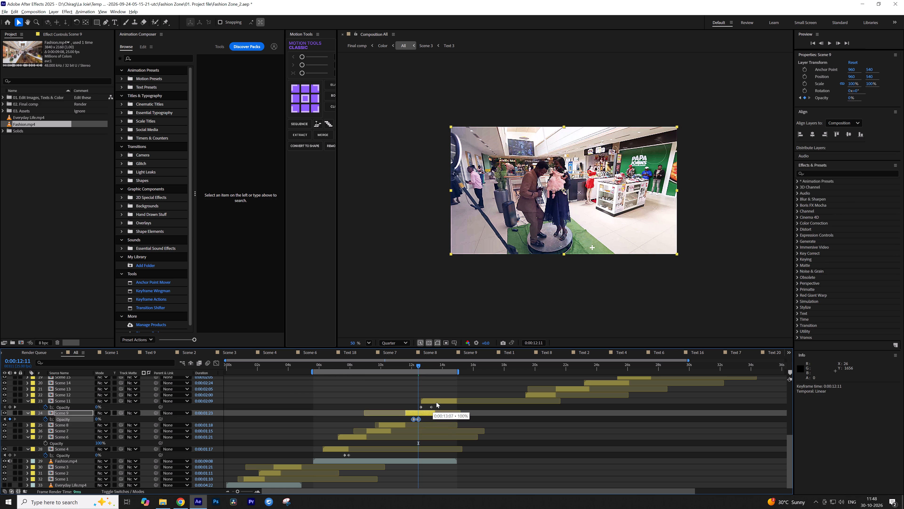
Move the Scene 11 layer earlier so it starts at 0:00:12:06, and preview the crossfade.
left_click_drag(436, 402, 430, 403)
left_click(407, 366)
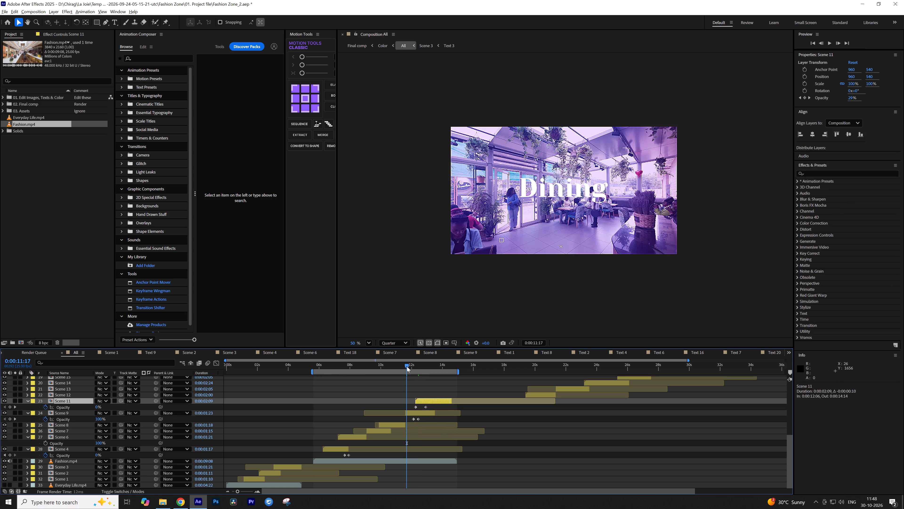
key("space")
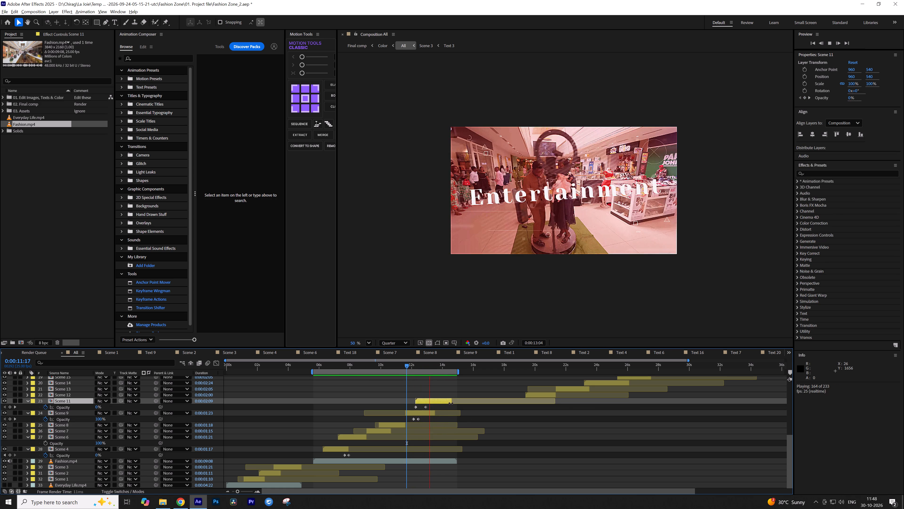
key("space")
key("space")
key("space")
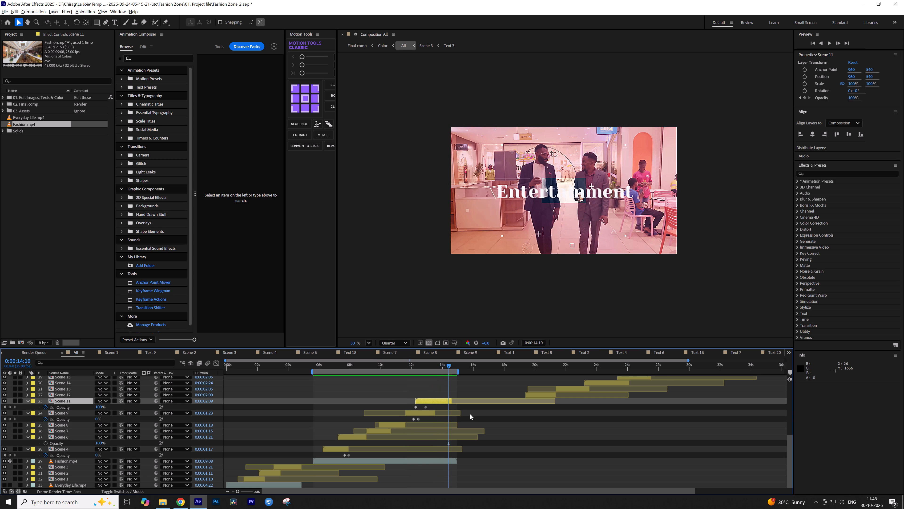
Extend Scene 11's end to match the end of the Fashion.mp4 layer.
left_click_drag(454, 402, 458, 402, "shift")
key("space")
key("space")
Save the project and park the playhead at 0:00:10:00.
key("ctrl+s")
left_click(476, 393)
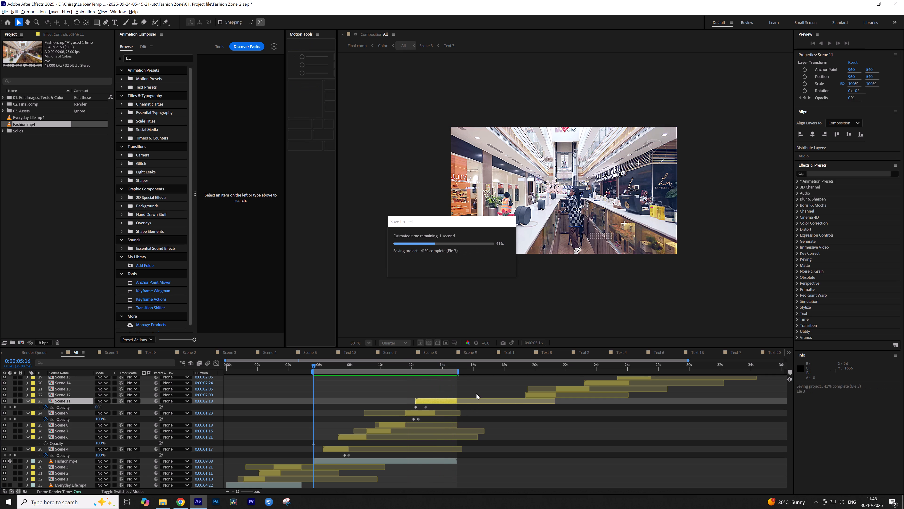
left_click(380, 366)
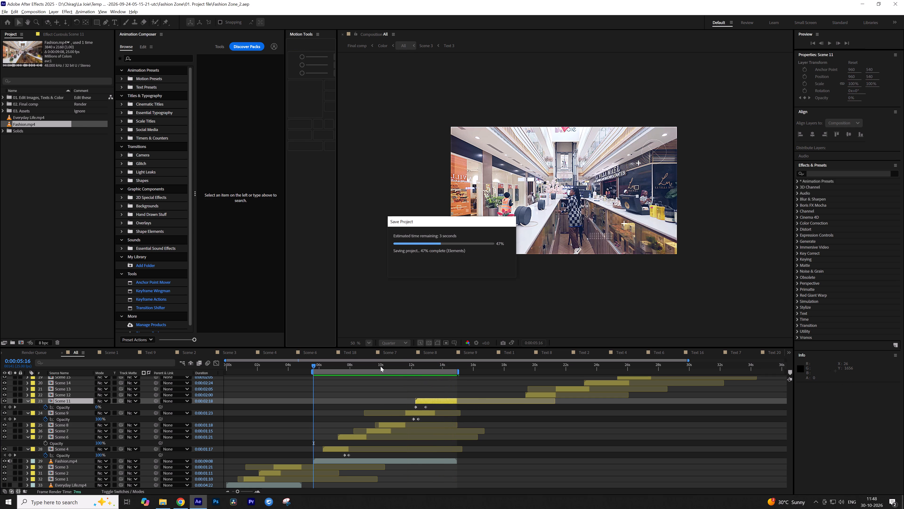
left_click(380, 366)
left_click(385, 386)
key("ctrl+s")
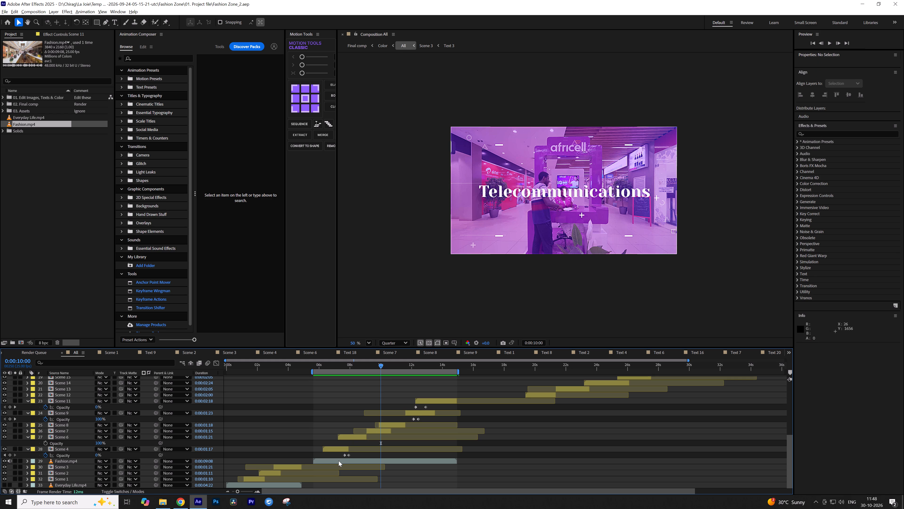
Copy the name of the Fashion.mp4 layer.
left_click(339, 461)
key("Return")
key("ctrl+c")
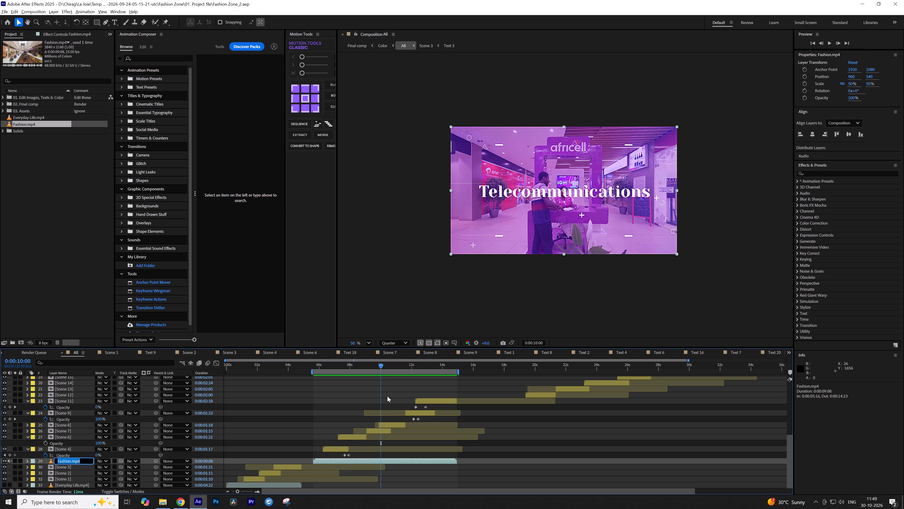
left_click(387, 395)
Save the project again.
key("ctrl+s")
key("ctrl+m")
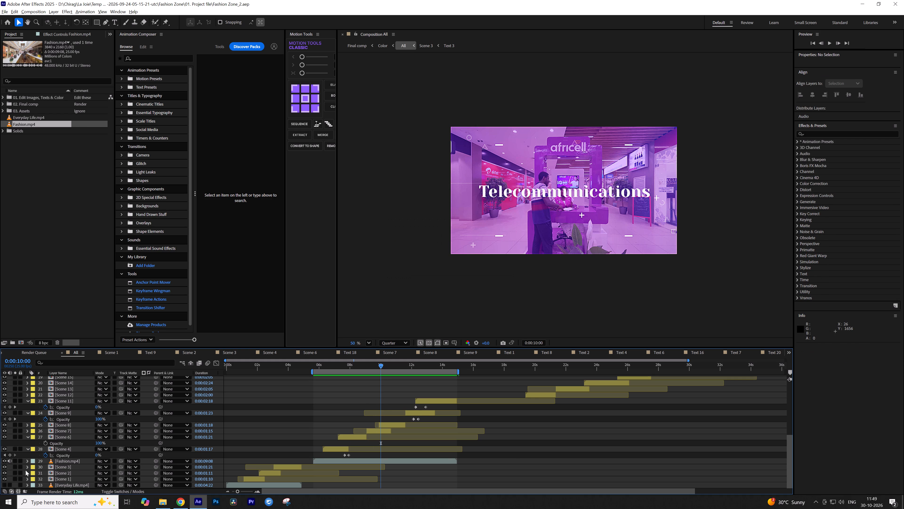
Turn off the video and audio of the Fashion.mp4 layer so only the title graphics remain.
left_click(7, 461)
left_click(11, 461)
scroll(380, 421, "down", 2)
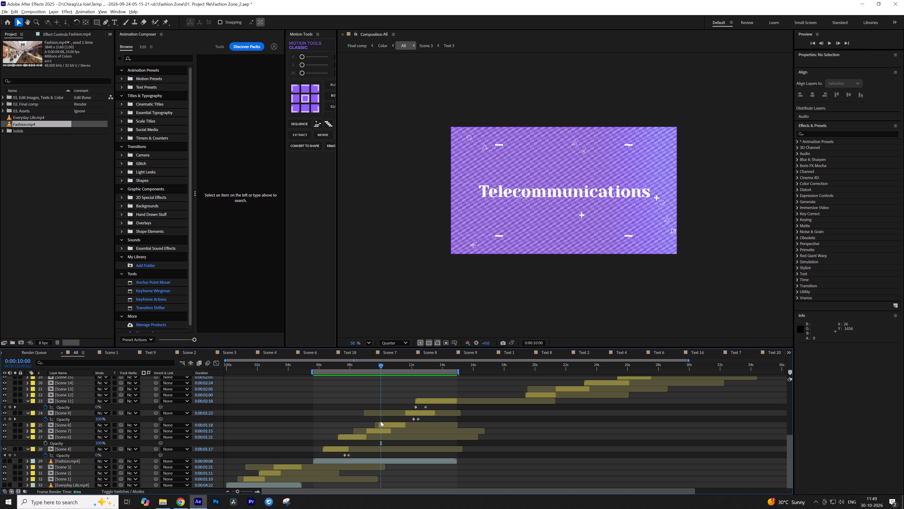
scroll(380, 421, "down", 4)
left_click(345, 394)
Add the All composition to the render queue and apply the RGBA output module template.
key("ctrl+m")
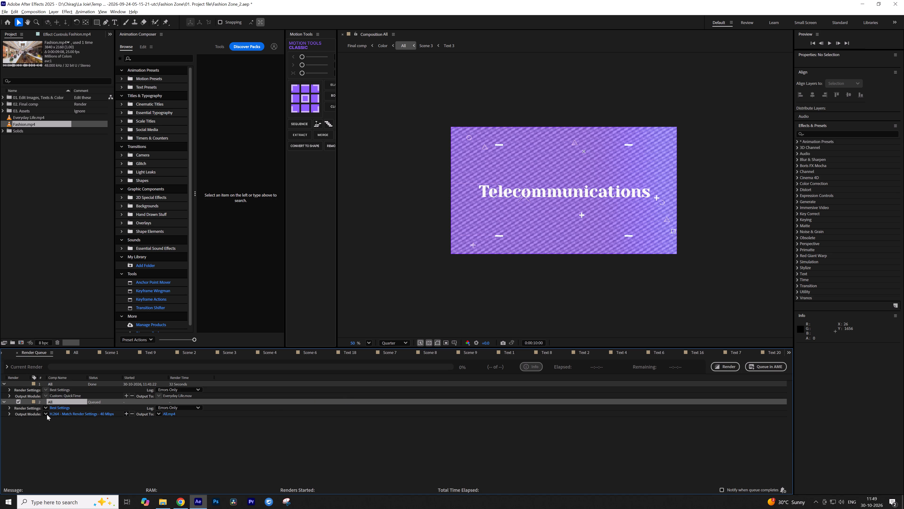
left_click(46, 414)
left_click(75, 387)
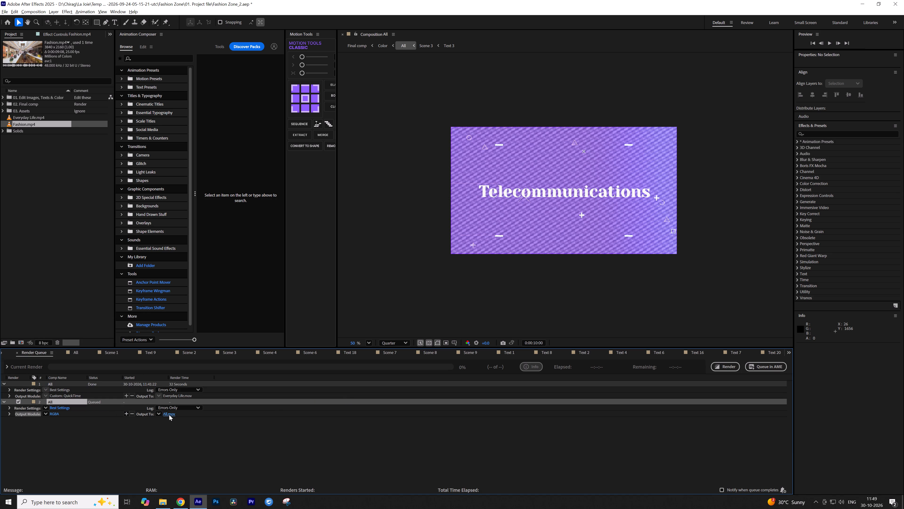
Name the output movie Fashion, without the .mp4 extension, and save it in New folder as QuickTime.
left_click(169, 415)
key("ctrl+v")
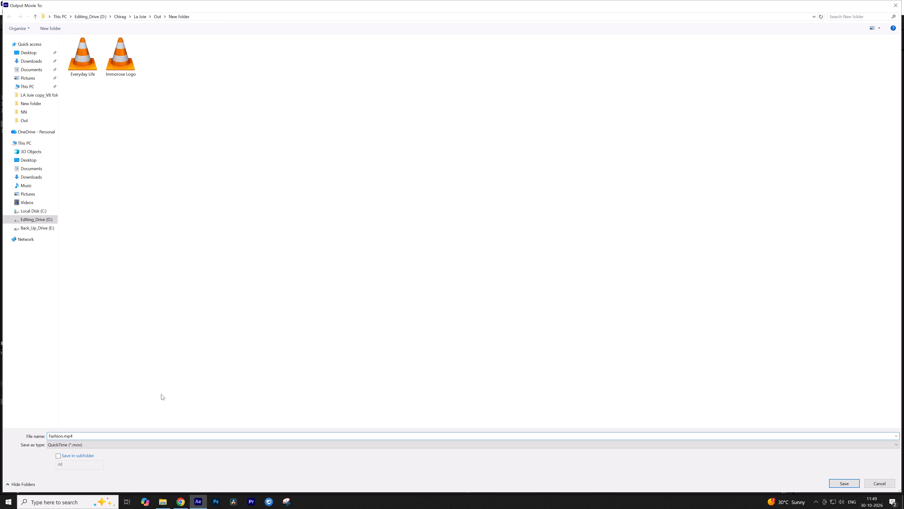
key("BackSpace")
key("BackSpace")
key("BackSpace")
key("BackSpace")
left_click(142, 291)
left_click(839, 483)
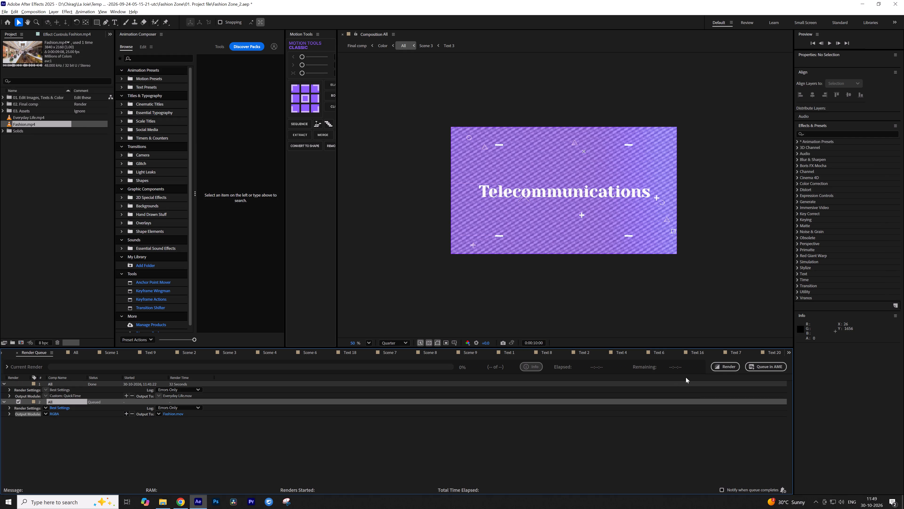
Start rendering the queued All composition.
left_click(731, 368)
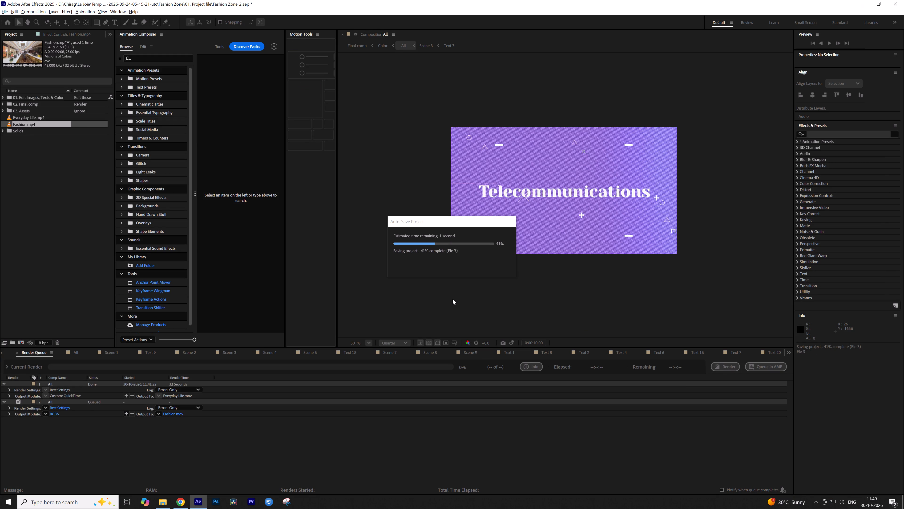
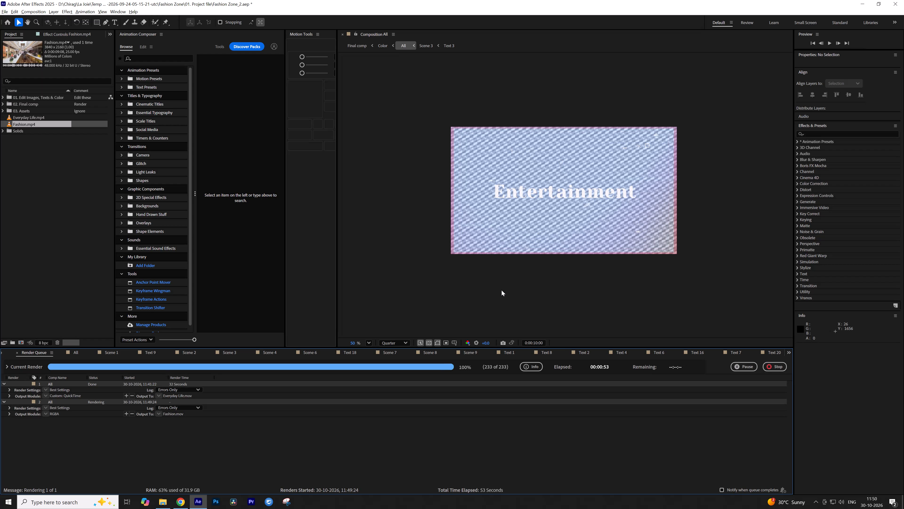
Save the project now that the Fashion movie has been rendered.
left_click(501, 290)
key("ctrl+s")
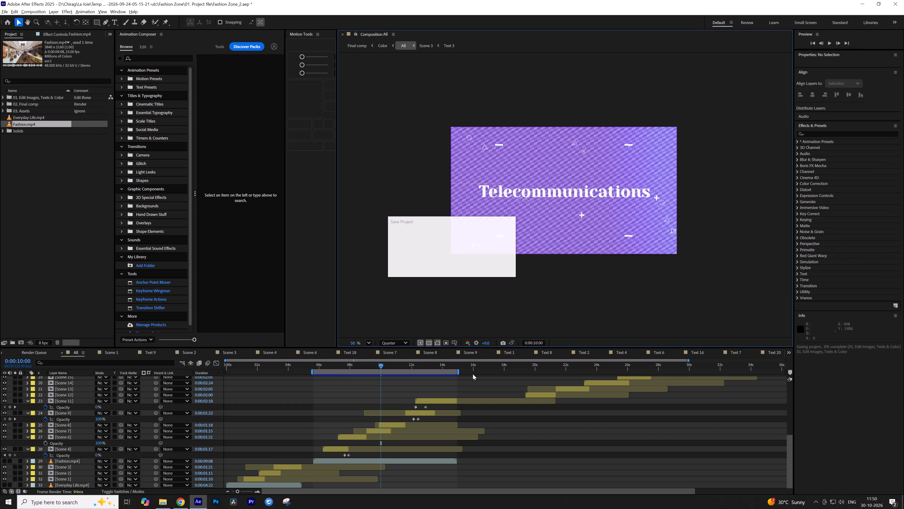
left_click(467, 388)
left_click(468, 369)
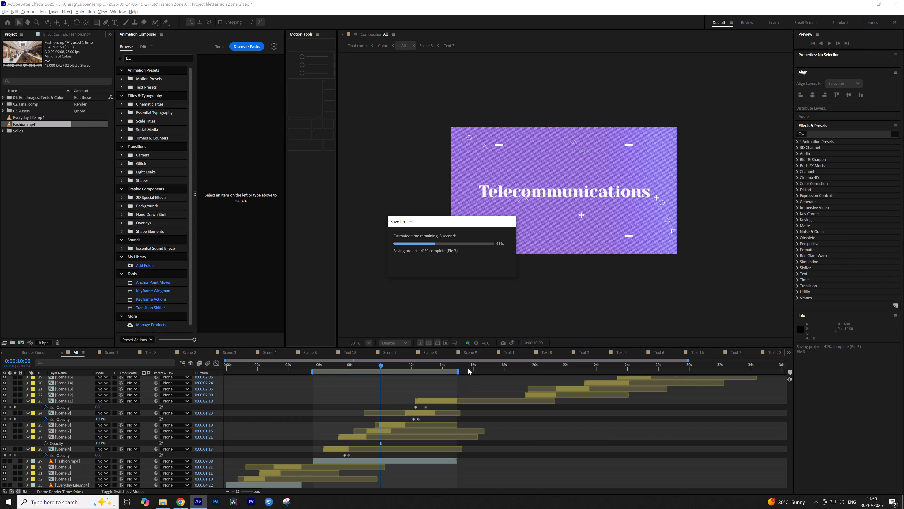
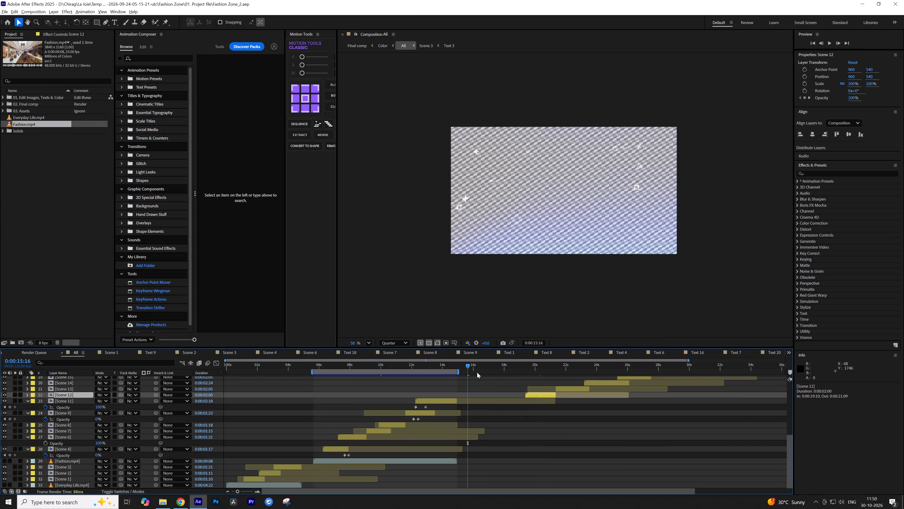
Import Active.mp4 from the wetransfer audio folder in File Explorer into the After Effects project.
key("alt+Tab")
left_click_drag(86, 87, 335, 231)
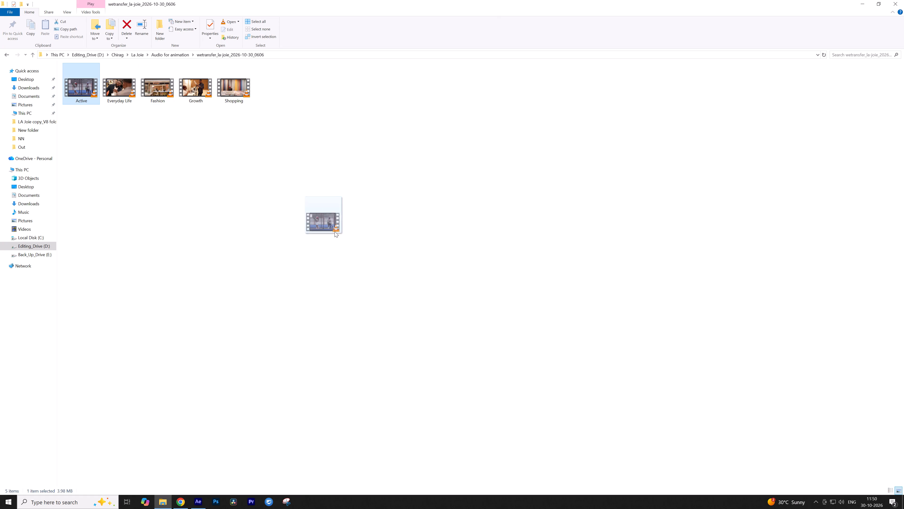
left_click_drag(335, 231, 49, 251)
key("alt+Tab")
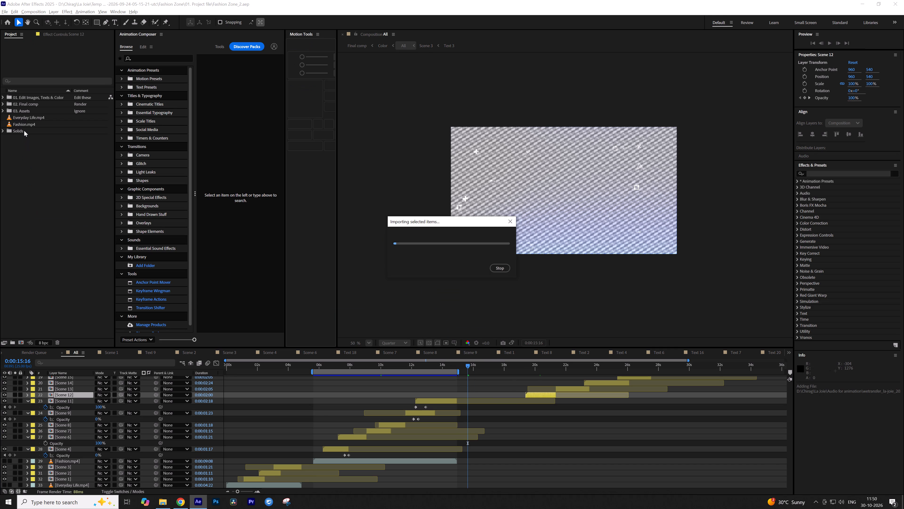
Add Active.mp4 to the All composition directly below the Scene 12 layer, starting at 0:00:15:16.
left_click_drag(29, 117, 80, 391)
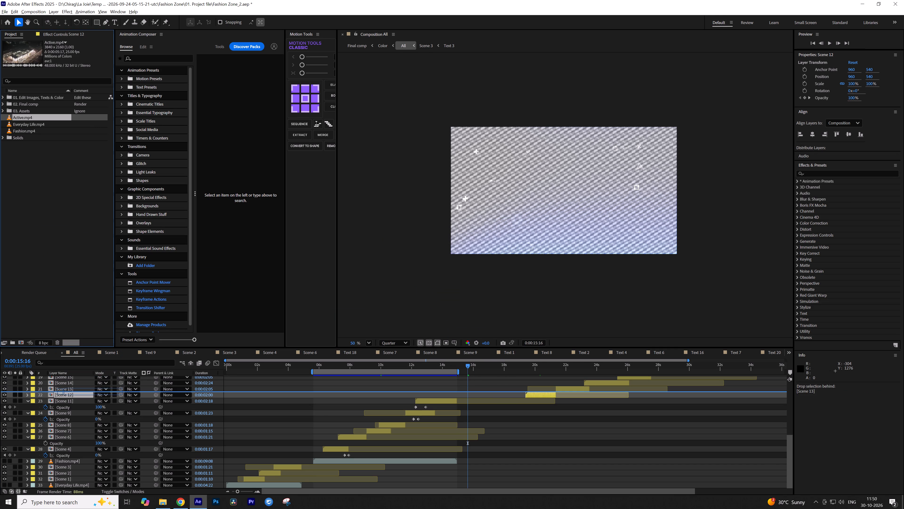
left_click_drag(80, 391, 81, 395)
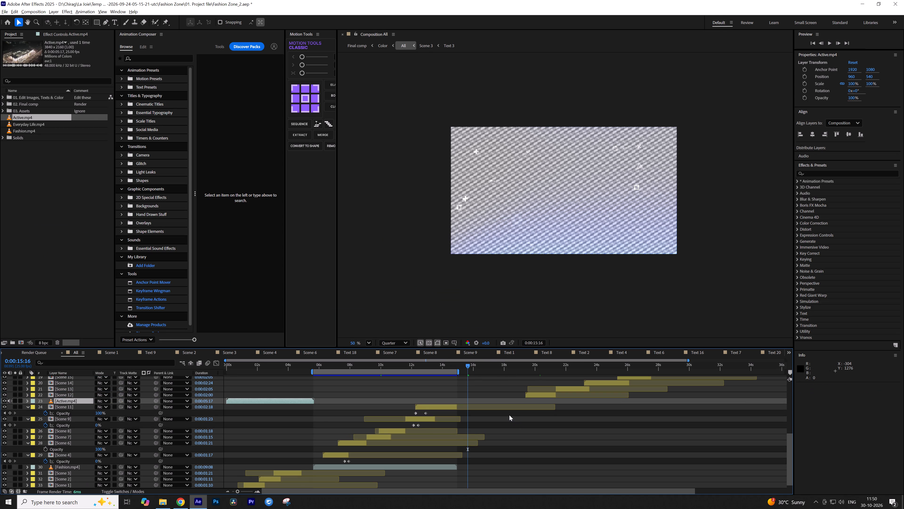
key("bracketleft")
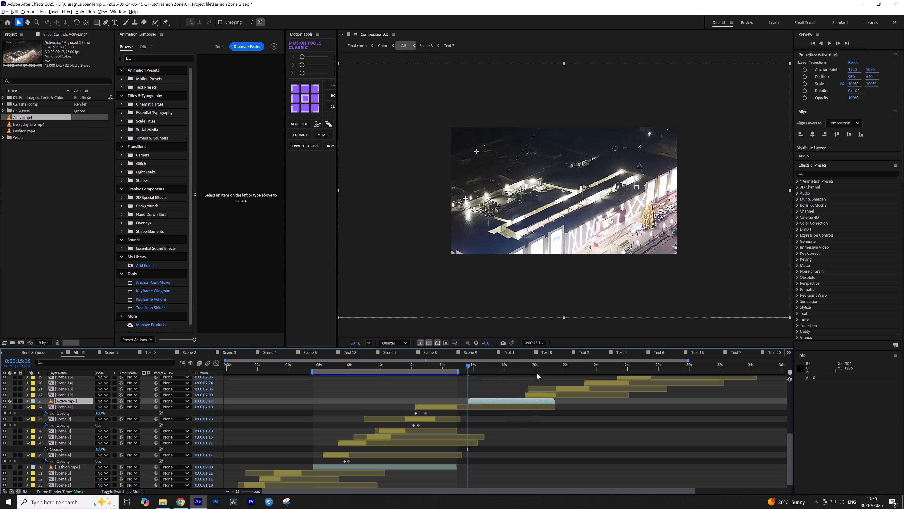
Set the work area start to Active.mp4's in point at 0:00:15:16 and preview the footage with its titles.
key("space")
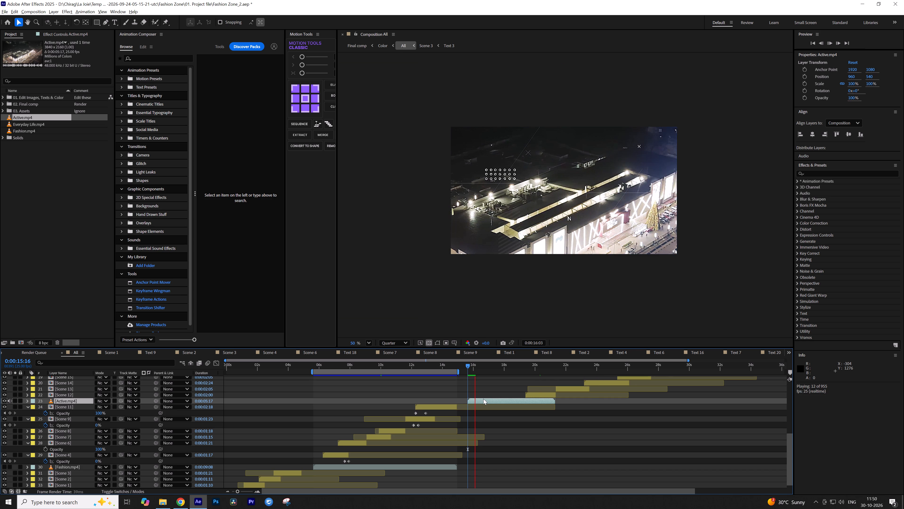
key("space")
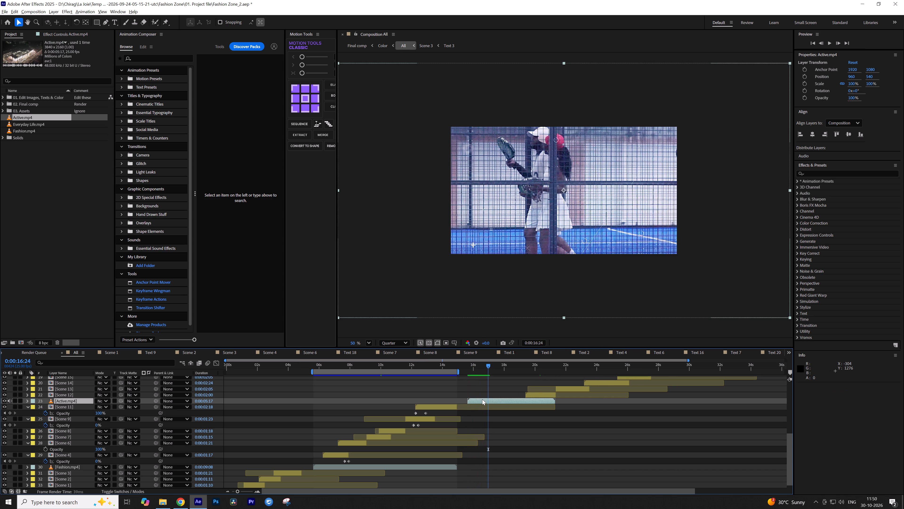
left_click(482, 399)
key("i")
type("b")
key("space")
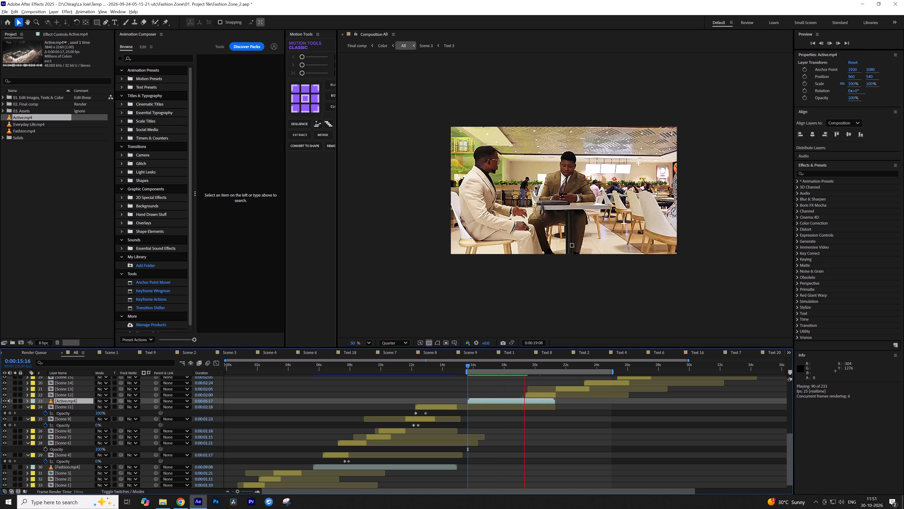
key("space")
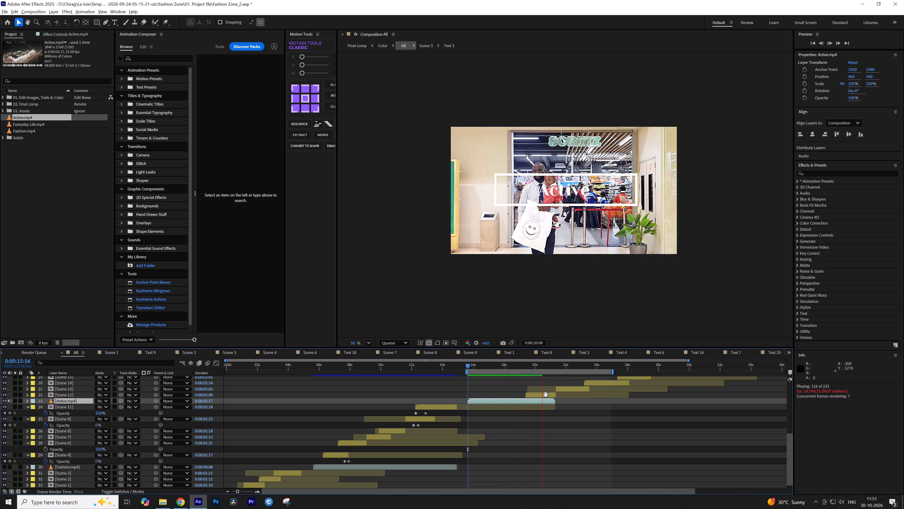
Shift Scene 12 and Scene 13 earlier over Active.mp4, starting Scene 12 at about 0:00:16:20, and extend Scene 13's end to the footage's end.
left_click(546, 394)
left_click(567, 387, "ctrl")
left_click_drag(535, 393, 500, 397)
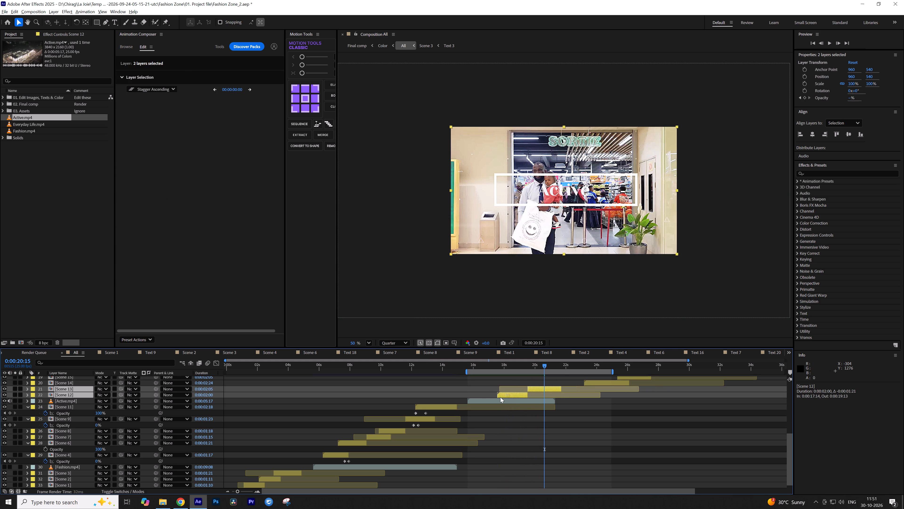
left_click_drag(500, 397, 496, 397)
left_click(496, 382)
left_click_drag(551, 387, 551, 387, "shift")
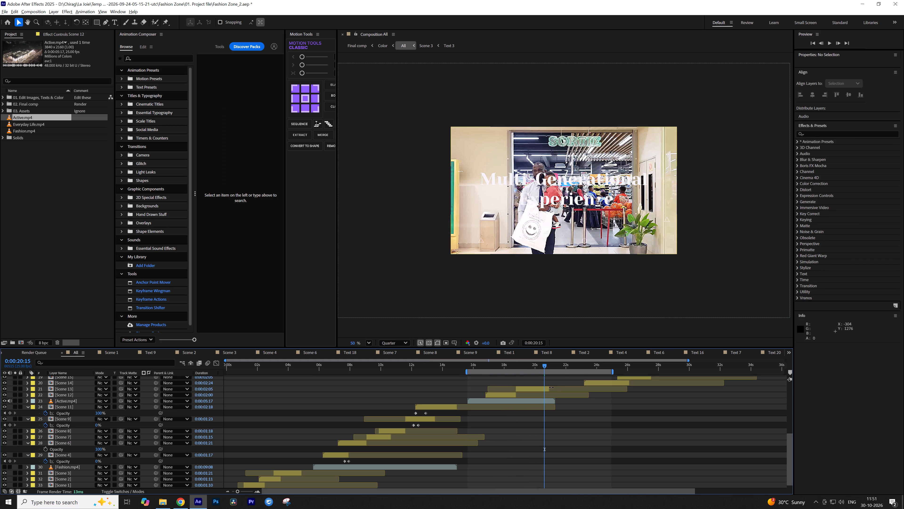
left_click_drag(551, 387, 554, 387, "shift")
left_click(558, 379)
left_click(550, 400)
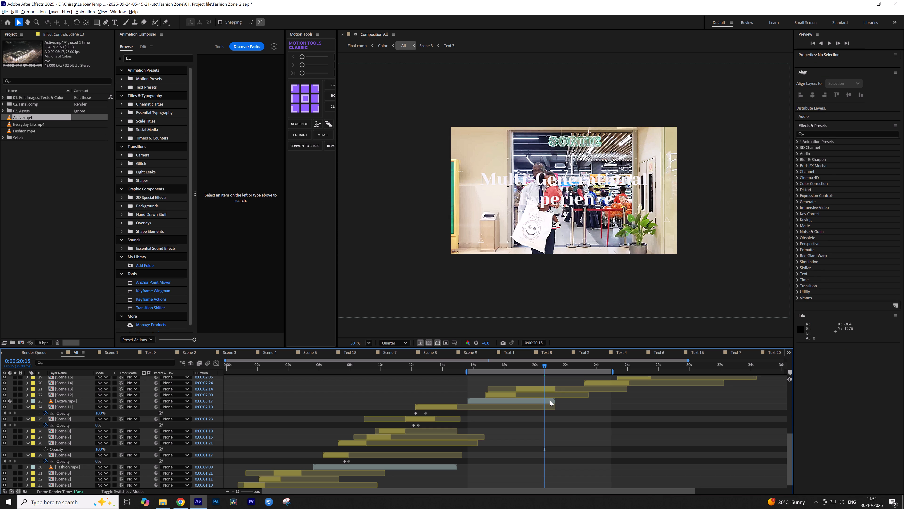
Check the padel shots in Active.mp4 and move the Scene 12 title layer to start at 0:00:16:10.
left_click_drag(480, 367, 484, 367)
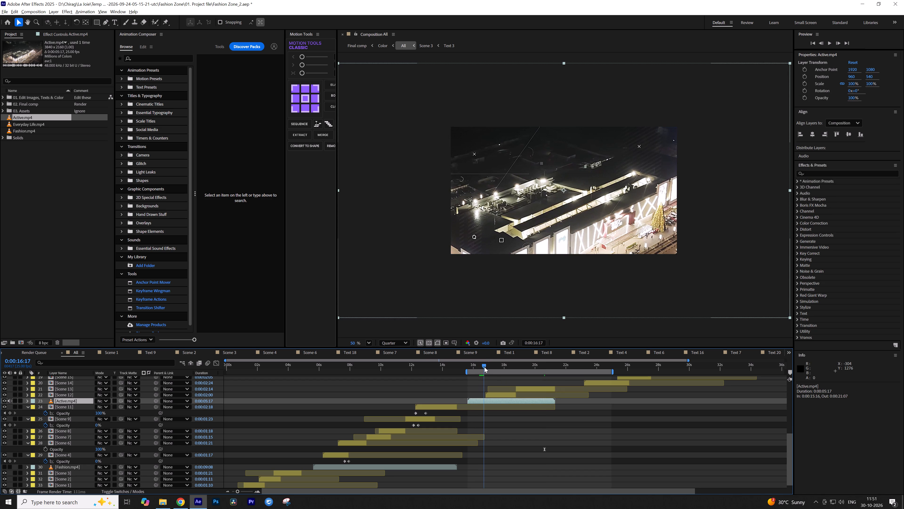
left_click_drag(484, 367, 504, 368)
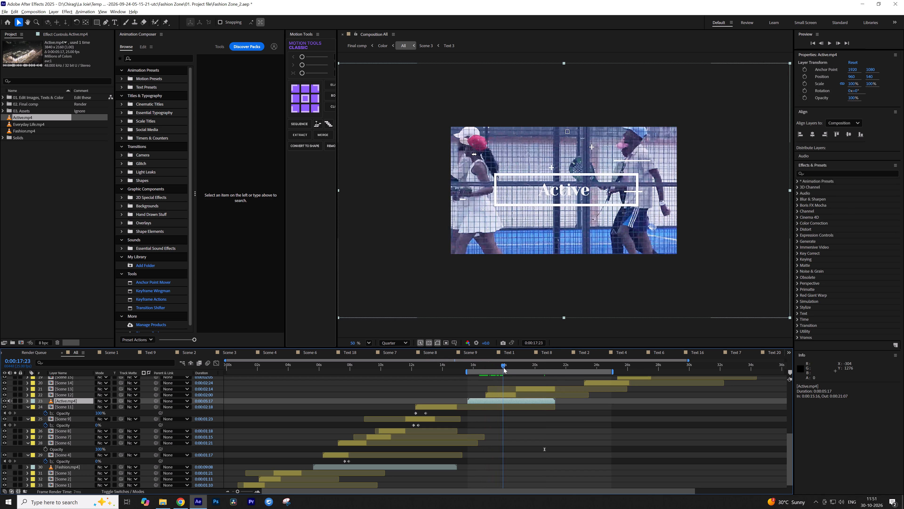
left_click_drag(504, 368, 486, 374)
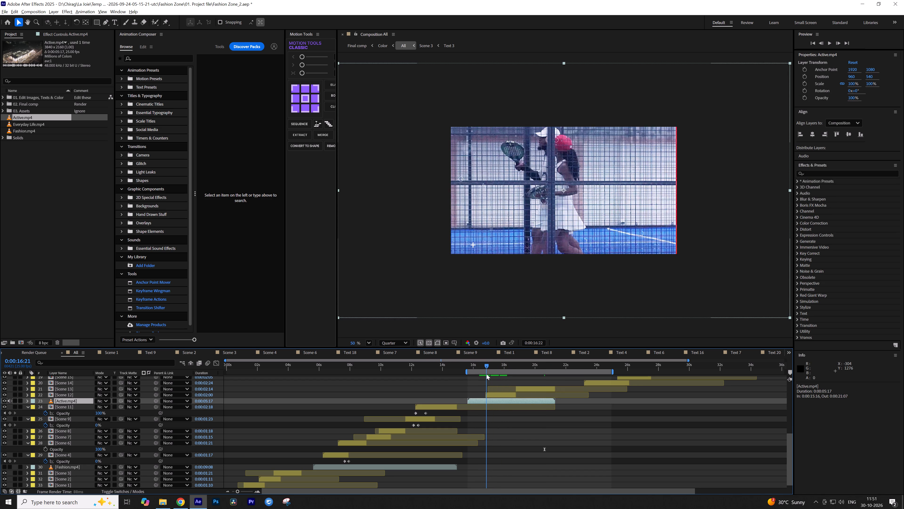
left_click_drag(486, 374, 486, 374)
left_click_drag(496, 395, 496, 395)
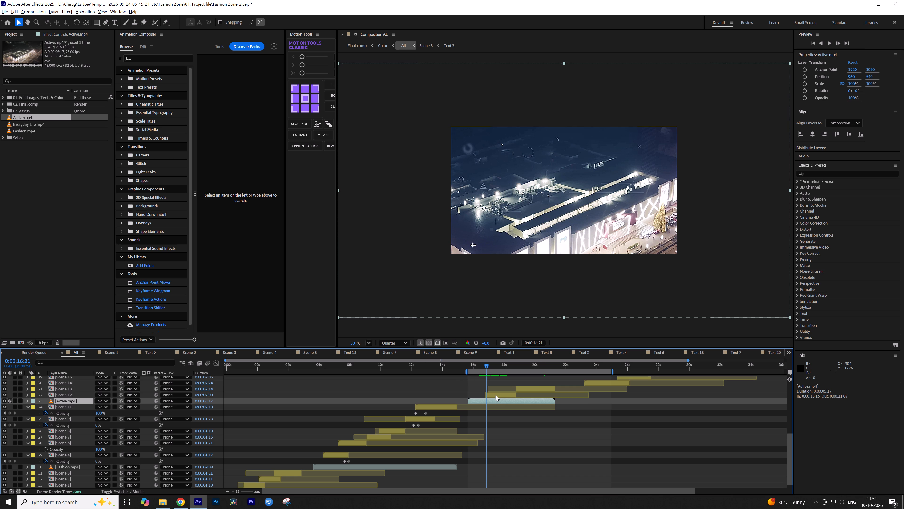
left_click_drag(496, 395, 487, 397)
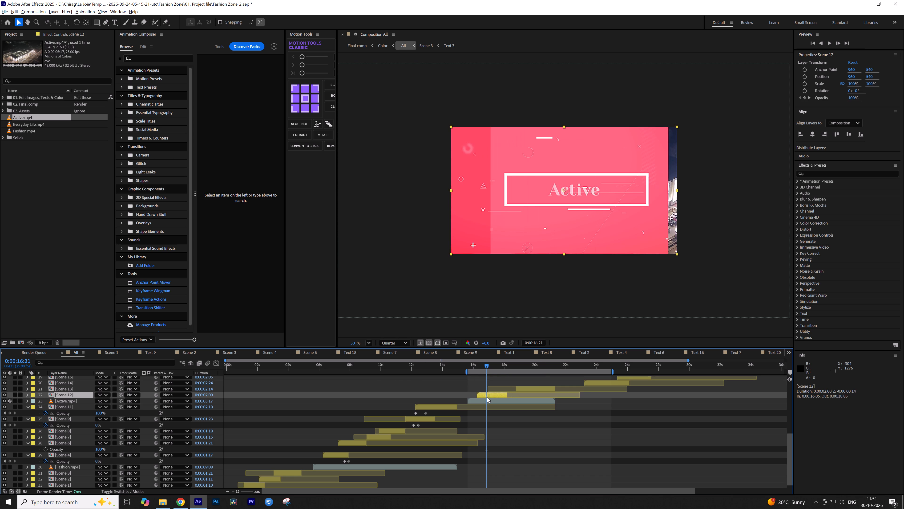
left_click_drag(487, 397, 489, 397)
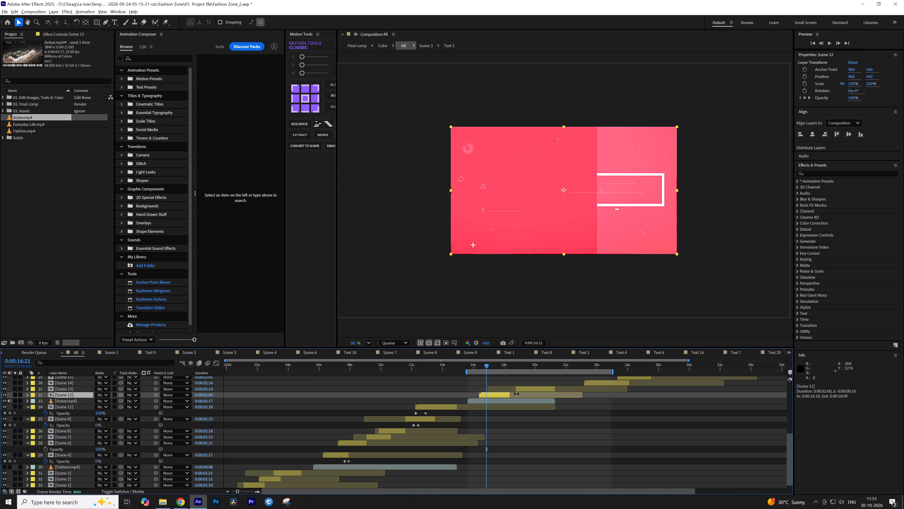
Move Scene 13 to start at 0:00:18:09 and extend its end to 0:00:21:07, matching the end of Active.mp4.
left_click_drag(530, 389, 522, 391)
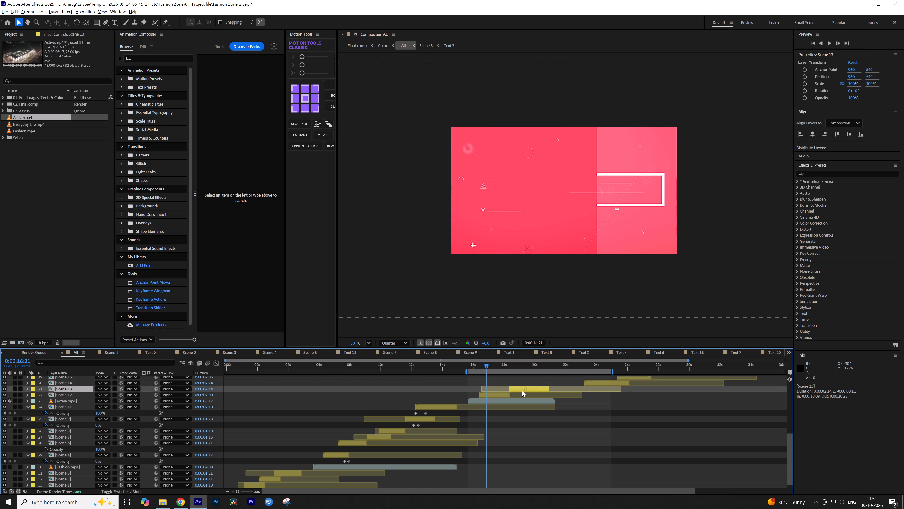
left_click_drag(522, 391, 521, 389)
left_click_drag(548, 387, 554, 387, "shift")
left_click(545, 386)
Set the work area end to Scene 13's out point at 0:00:21:07.
key("o")
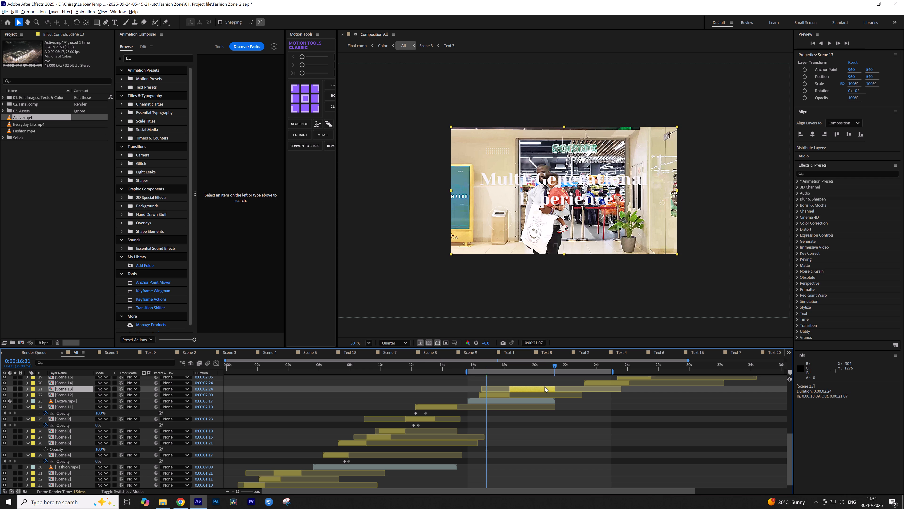
key("n")
left_click(538, 382)
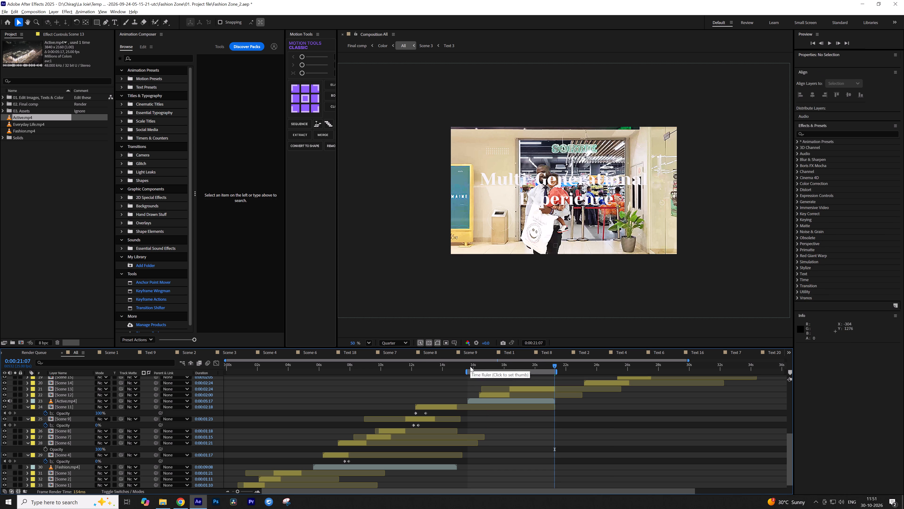
Preview the start of the Active section and fit the Active.mp4 layer to the composition size.
left_click(470, 366)
key("space")
key("space")
left_click(492, 399)
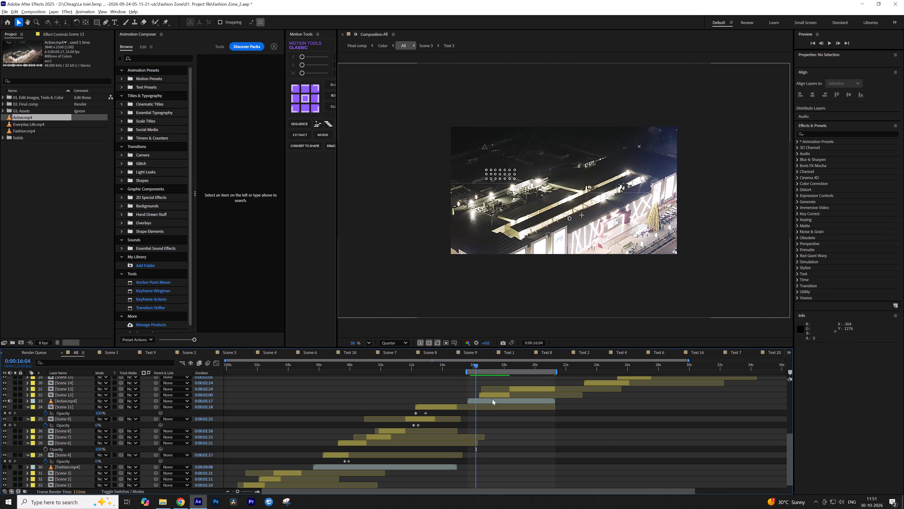
key("ctrl+alt+f")
left_click(501, 377)
Preview the Active section repeatedly to check the title change from Scene 12 to Scene 13 against the footage cuts.
key("space")
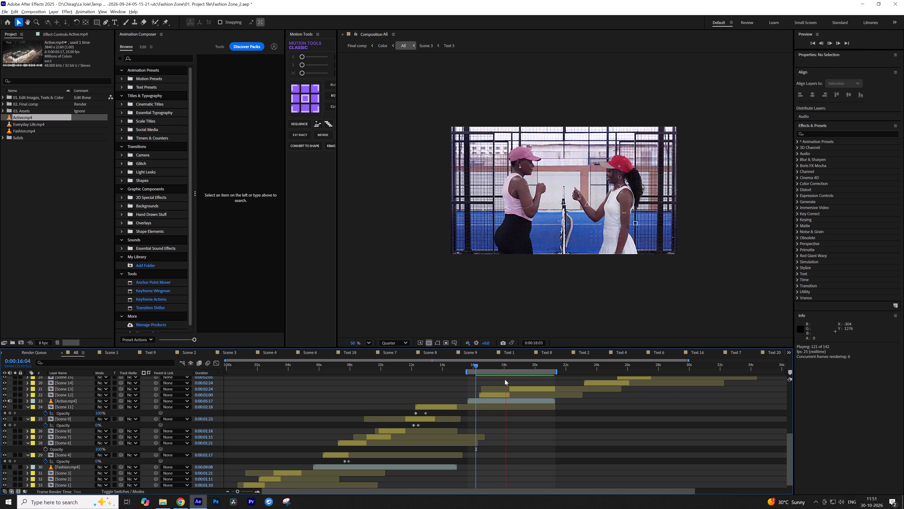
key("space")
key("space")
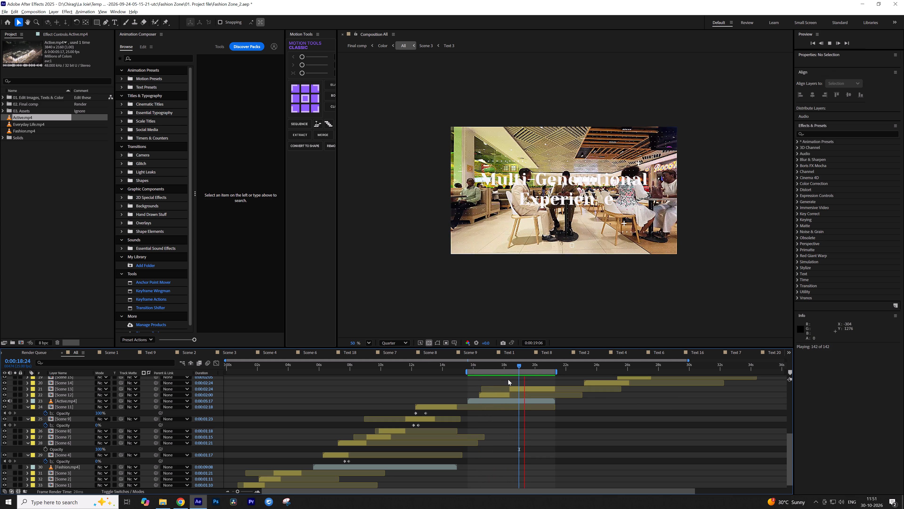
key("space")
key("space")
left_click(506, 366)
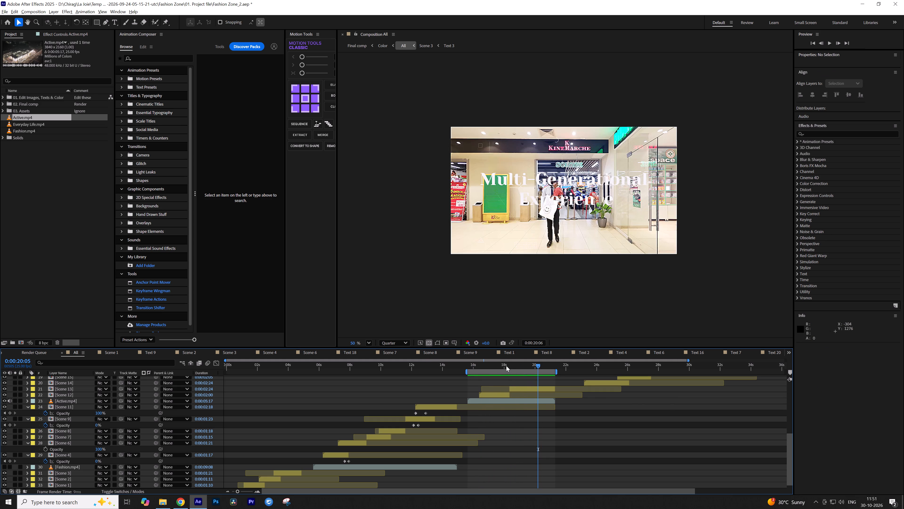
key("space")
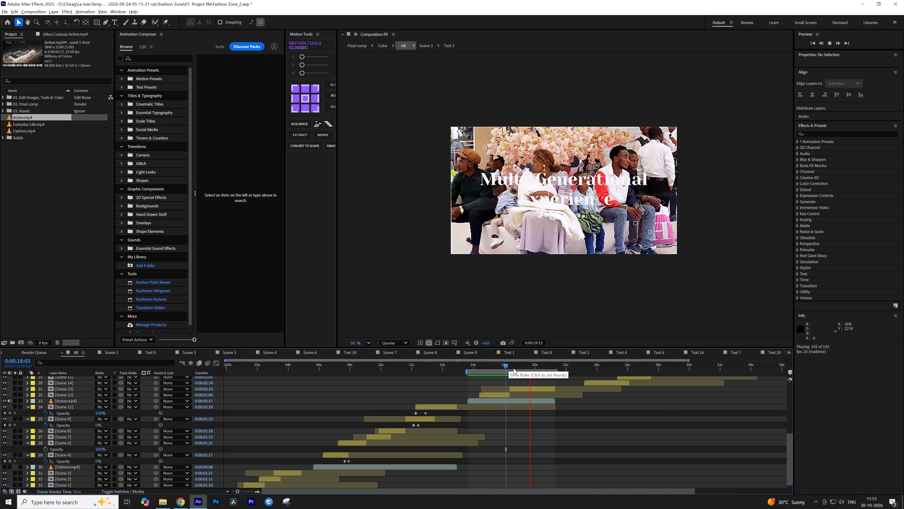
key("space")
left_click(501, 366)
key("space")
key("space")
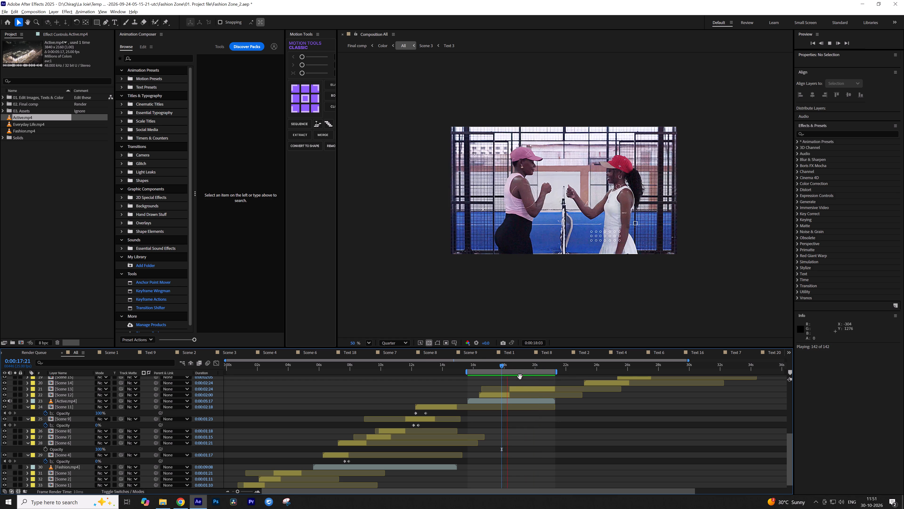
Move Scene 13 to start at the cut to the two players at the net, 0:00:17:23, and extend its end to Active.mp4's end.
key("Page_Up")
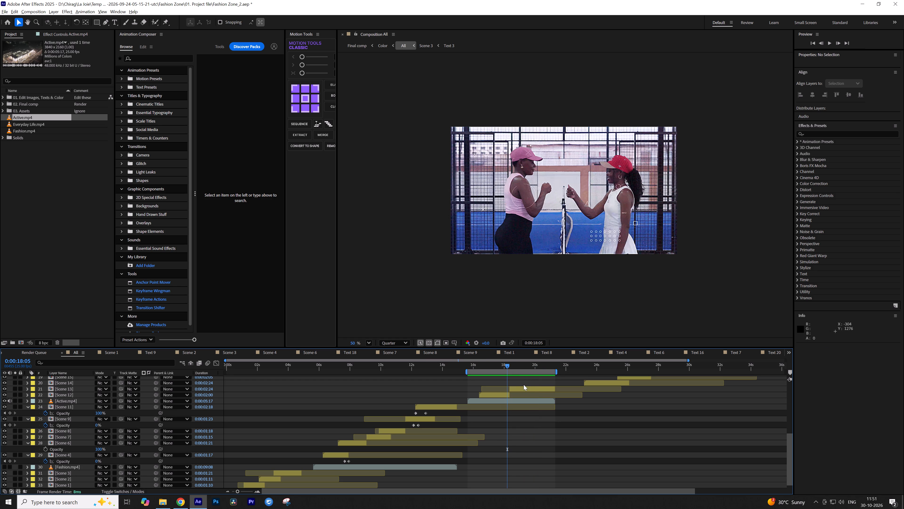
key("Page_Up")
key("Page_Up")
key("Page_Up")
key("Page_Up")
key("Page_Up")
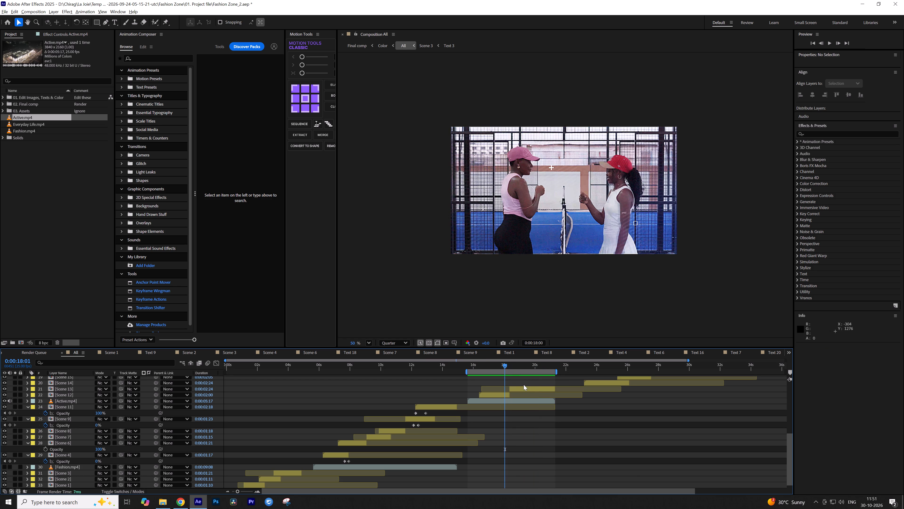
key("Page_Up")
key("Page_Up")
key("Page_Up")
key("Page_Down")
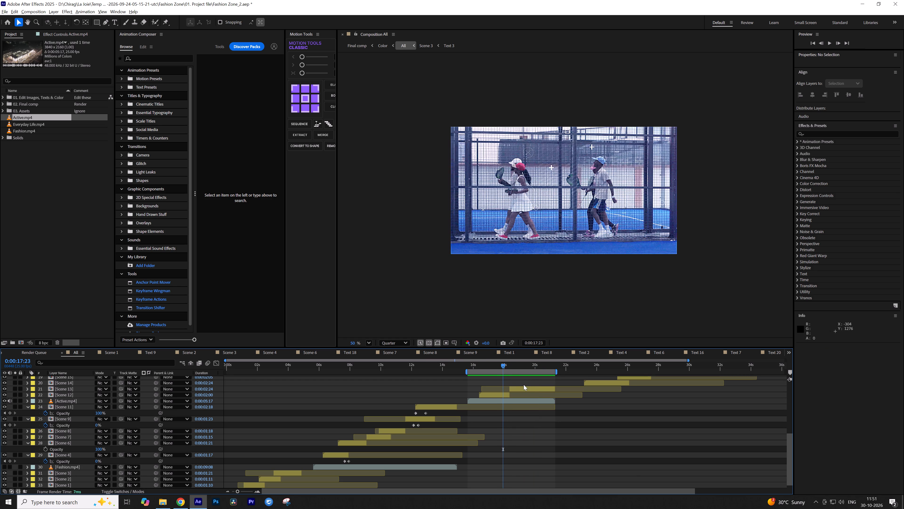
left_click(527, 387)
key("bracketleft")
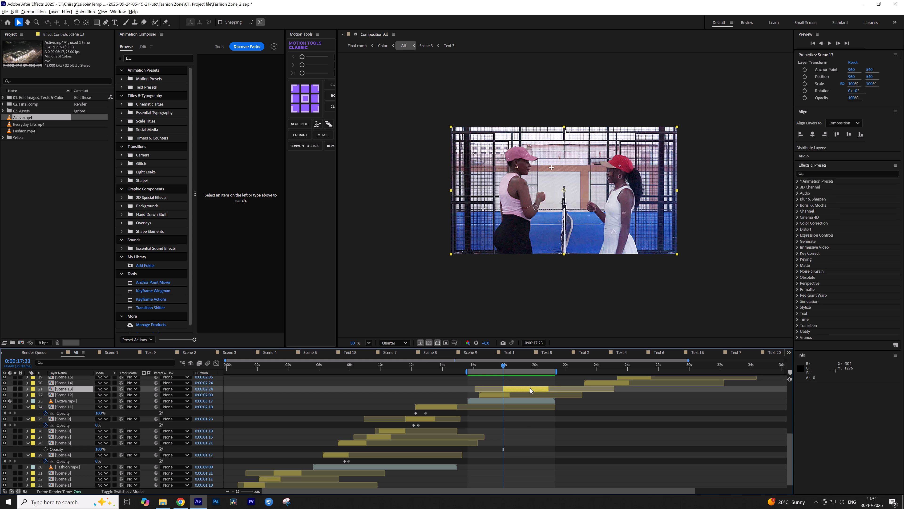
left_click_drag(548, 388, 553, 387, "shift")
Trim Scene 12's out point to 0:00:17:22, just before Scene 13 starts, and preview the title change.
left_click_drag(510, 396, 503, 398, "shift")
left_click(509, 380)
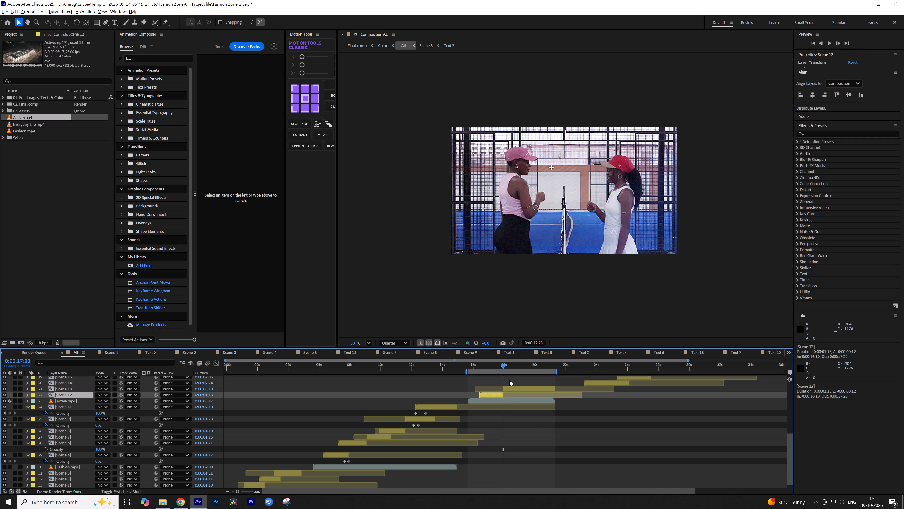
left_click(490, 365)
key("space")
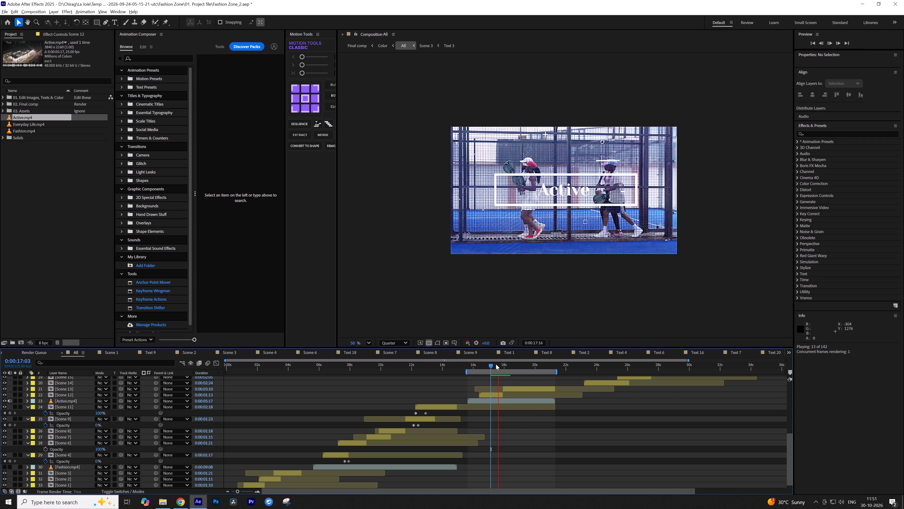
key("space")
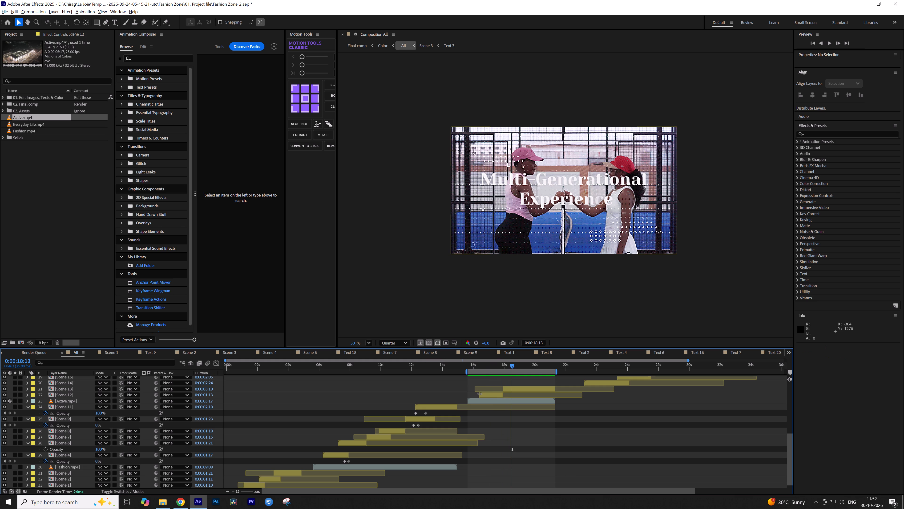
Speed up Scene 12 by shortening its duration, extend its out point back to 0:00:17:22, and preview the title.
left_click(479, 394)
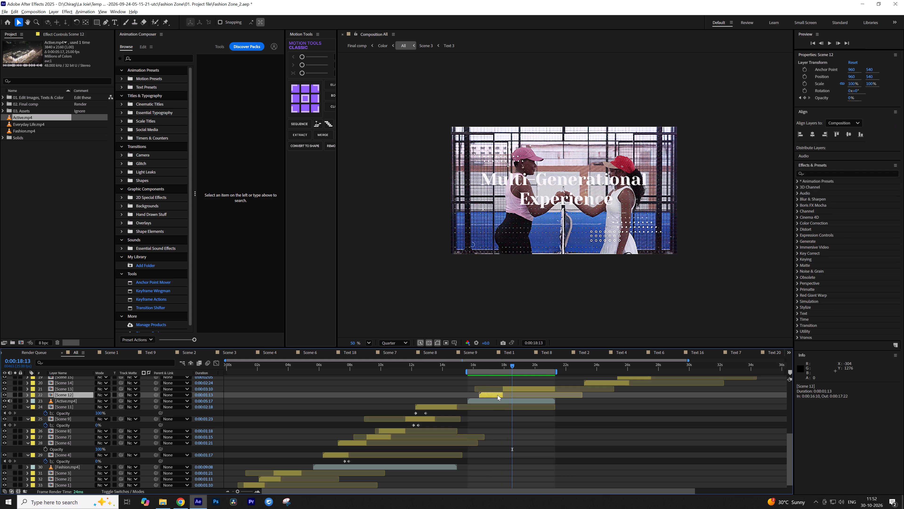
left_click(497, 395)
left_click_drag(211, 398, 204, 399)
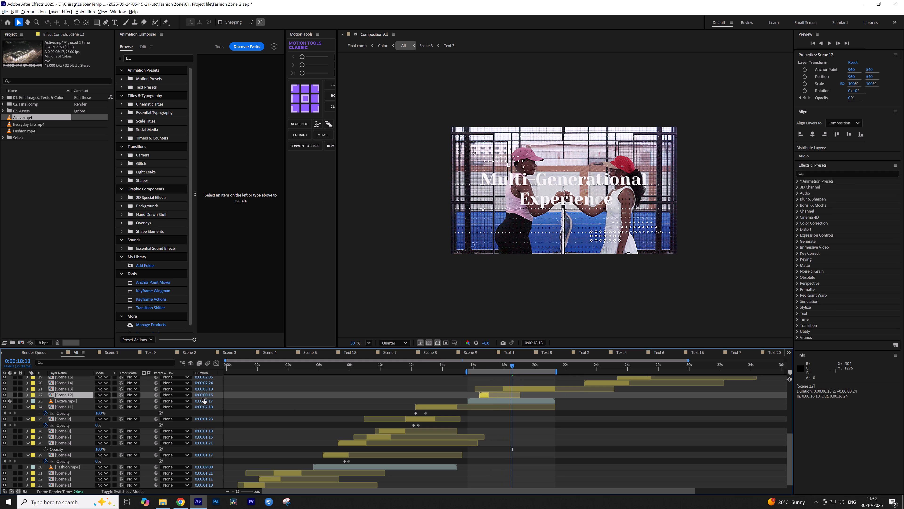
left_click_drag(204, 399, 205, 398)
left_click_drag(492, 394, 502, 395)
left_click(475, 364)
key("space")
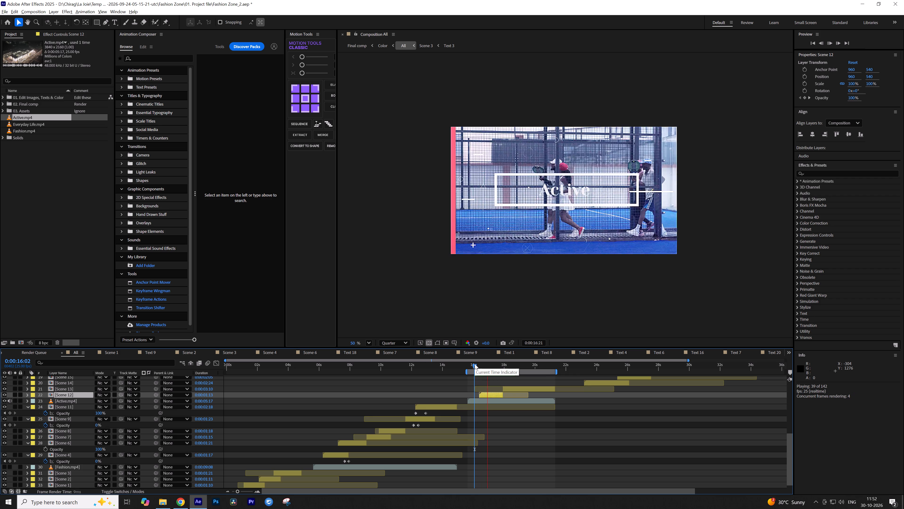
key("space")
Delete Scene 12's Opacity keyframes and preview how the Active title plays out.
left_click_drag(498, 366, 496, 367)
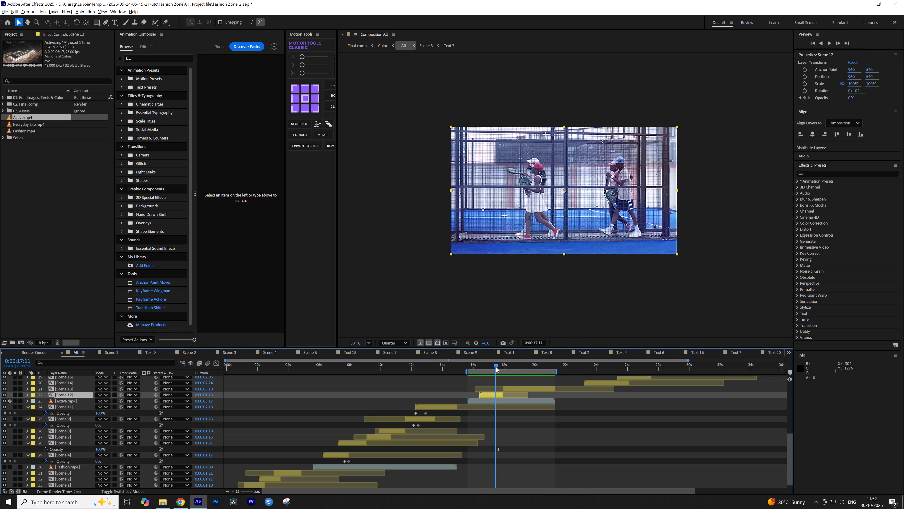
left_click_drag(496, 367, 493, 368)
left_click(491, 395)
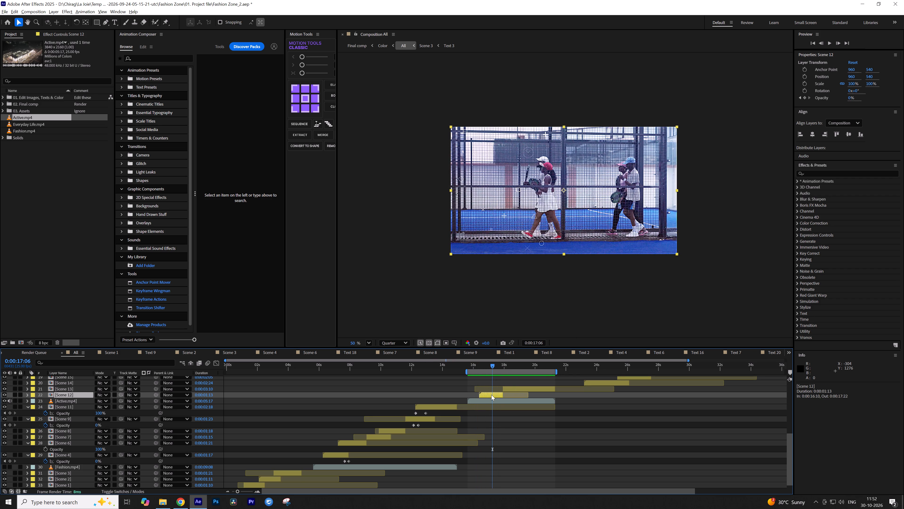
key("t")
left_click_drag(497, 400, 484, 404)
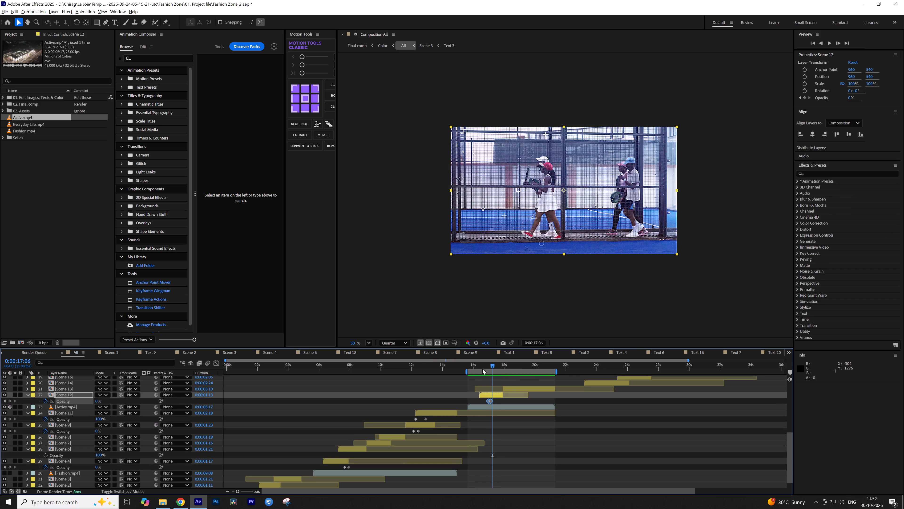
left_click(482, 369)
key("Delete")
key("space")
key("space")
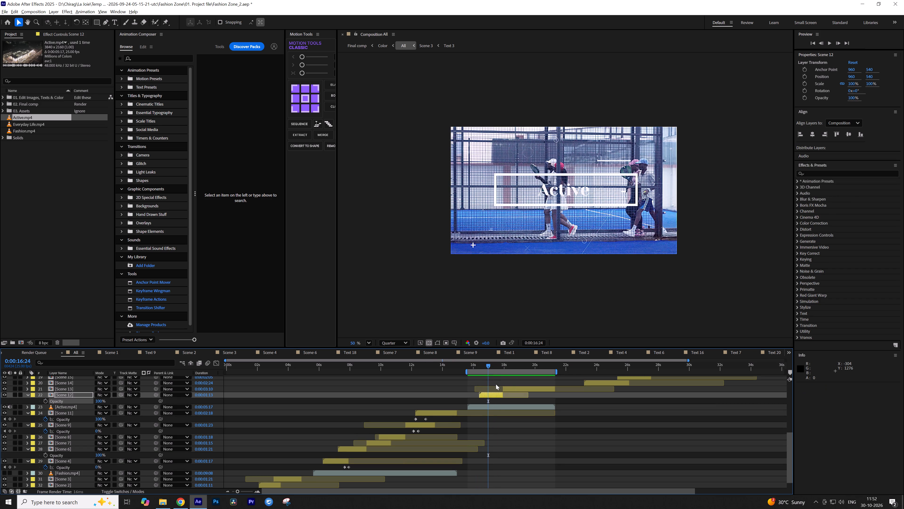
key("space")
key("space")
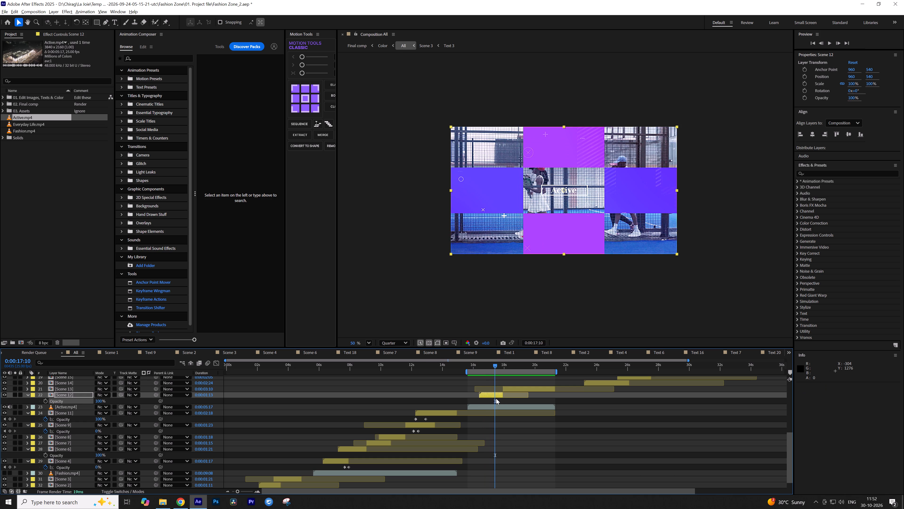
Trim Scene 12's out point to 0:00:17:04, time-stretch it to a duration of 0:00:01:13, and preview the Active section.
left_click_drag(495, 366, 492, 367)
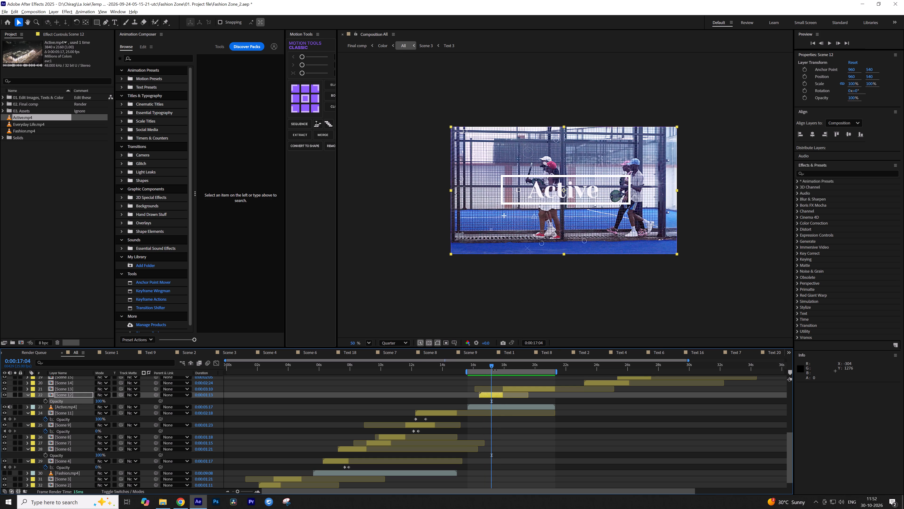
key("alt+bracketright")
left_click_drag(210, 394, 215, 393)
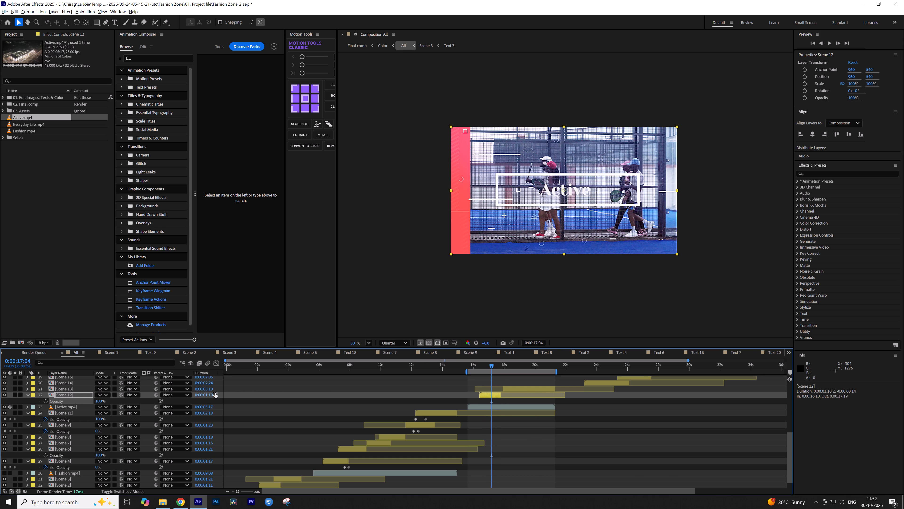
left_click_drag(215, 393, 216, 393)
left_click(476, 365)
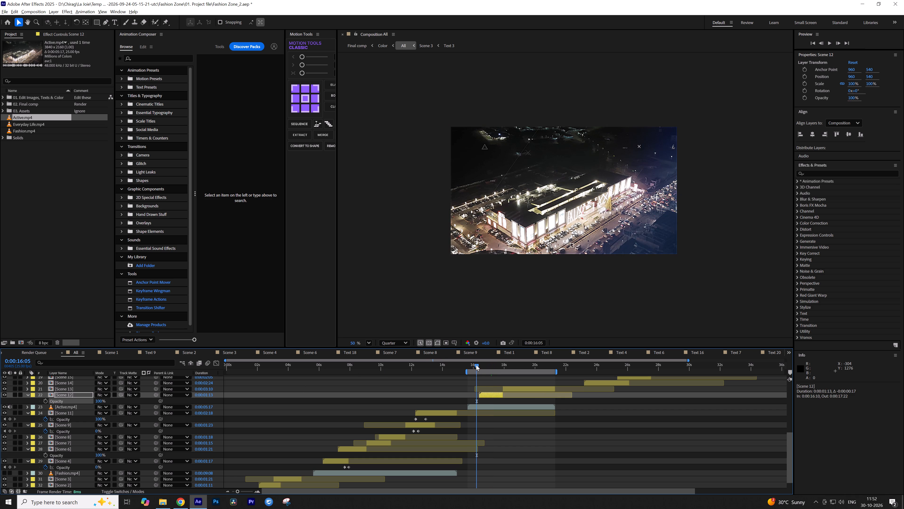
key("space")
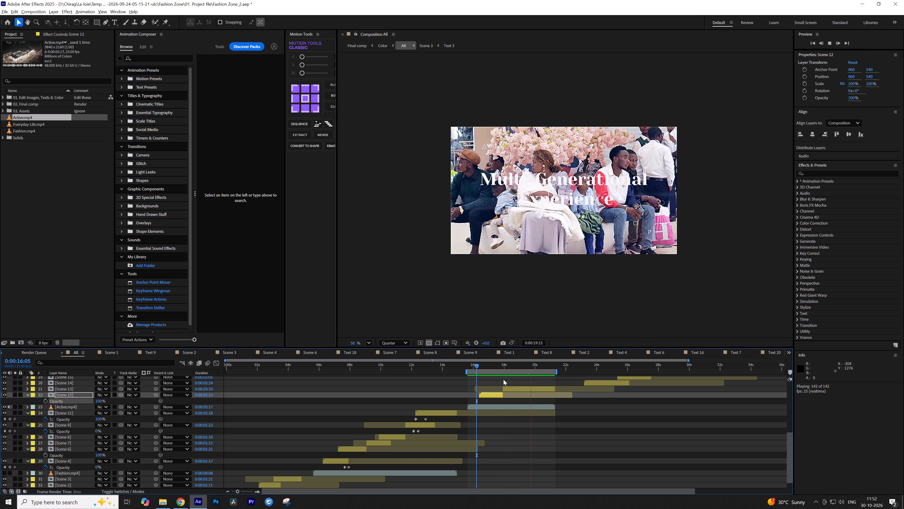
key("space")
key("space")
key("space")
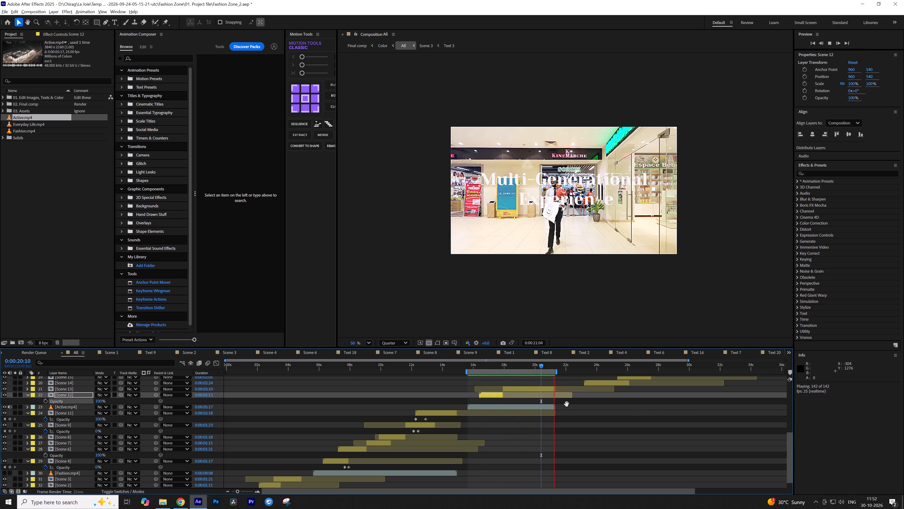
Save the project.
key("ctrl+s")
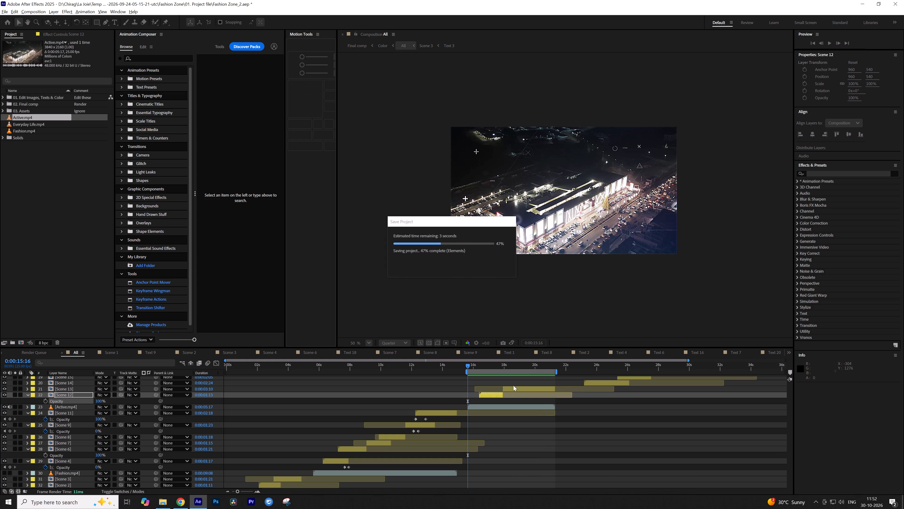
key("ctrl+s")
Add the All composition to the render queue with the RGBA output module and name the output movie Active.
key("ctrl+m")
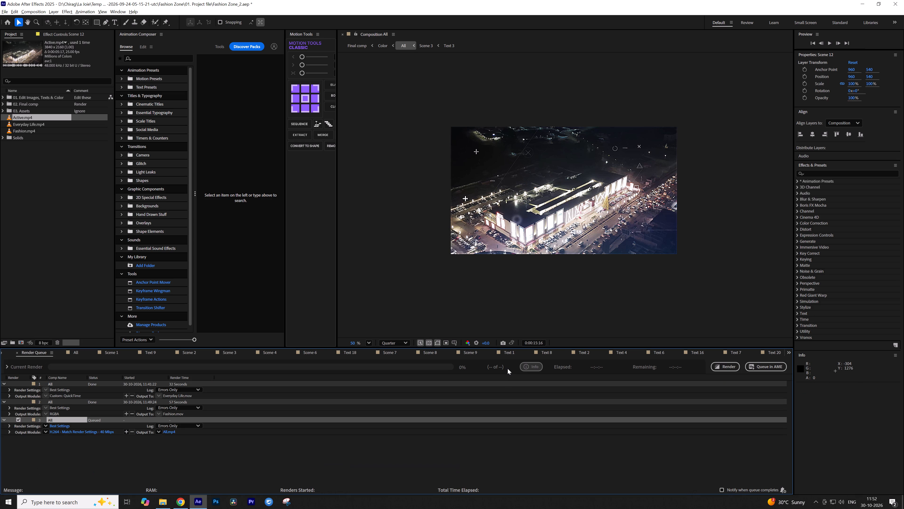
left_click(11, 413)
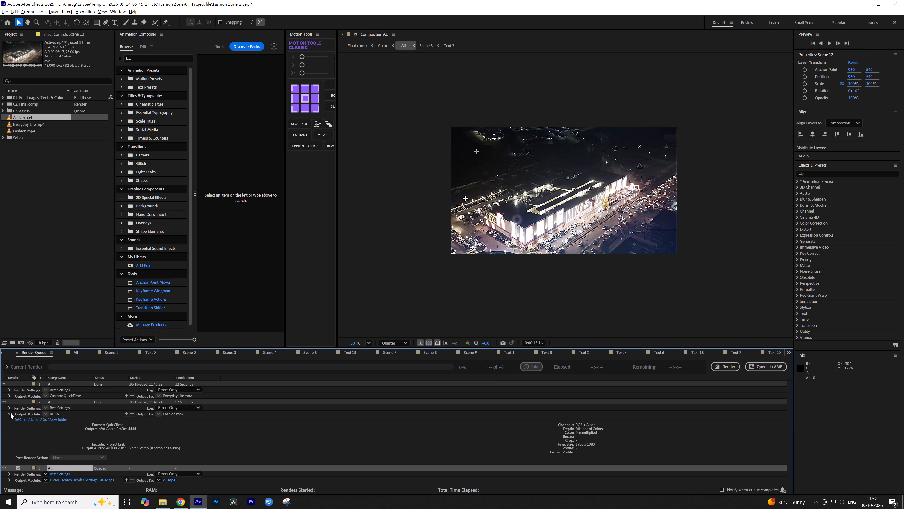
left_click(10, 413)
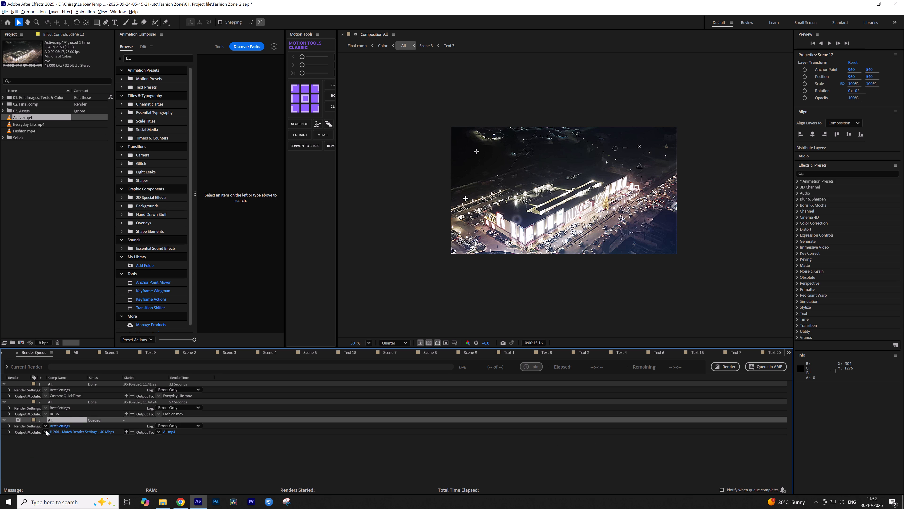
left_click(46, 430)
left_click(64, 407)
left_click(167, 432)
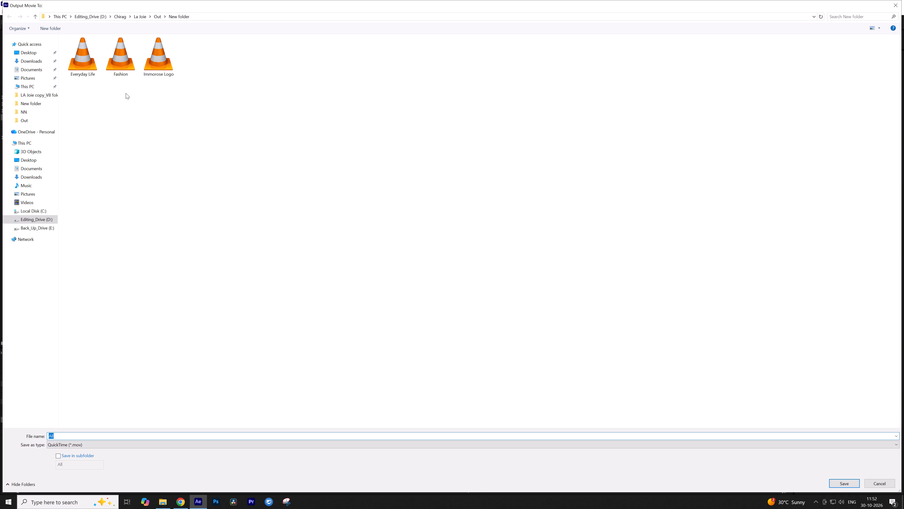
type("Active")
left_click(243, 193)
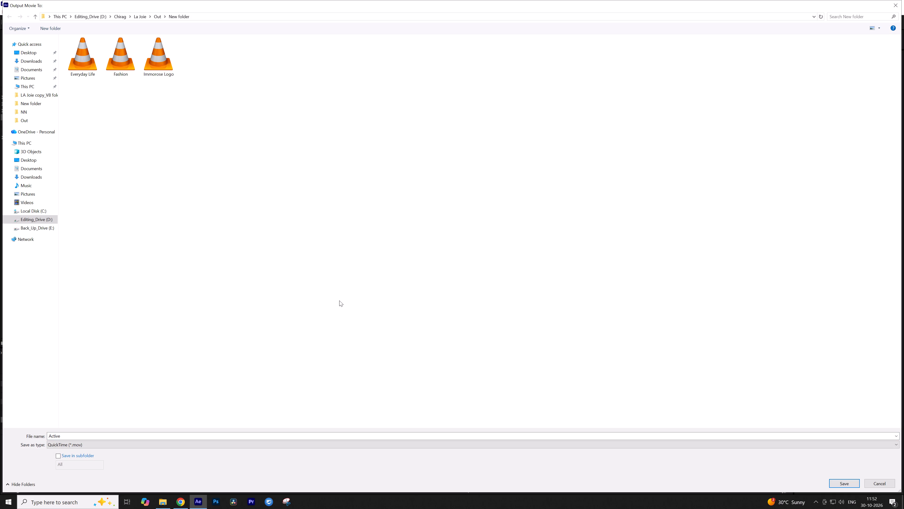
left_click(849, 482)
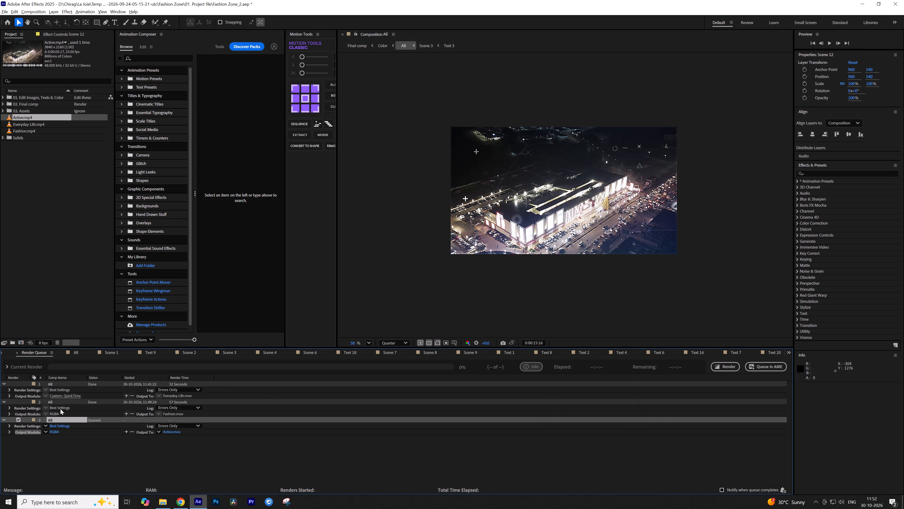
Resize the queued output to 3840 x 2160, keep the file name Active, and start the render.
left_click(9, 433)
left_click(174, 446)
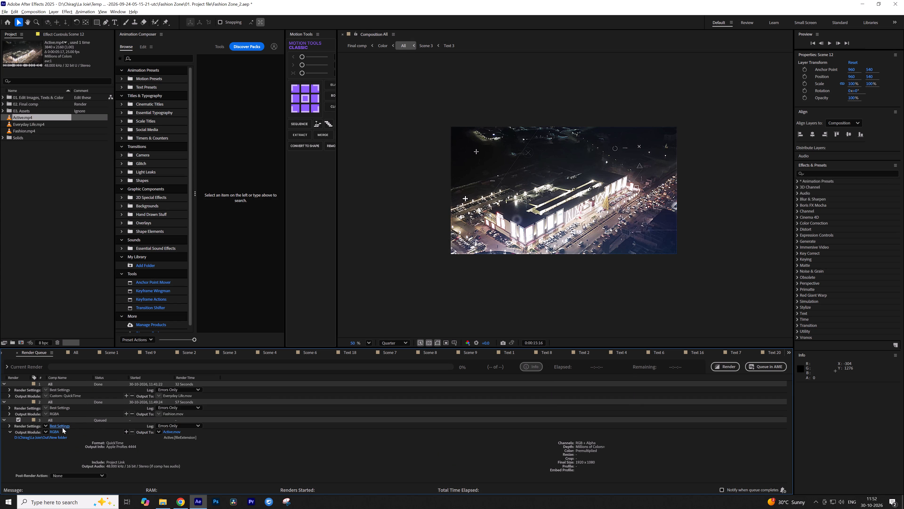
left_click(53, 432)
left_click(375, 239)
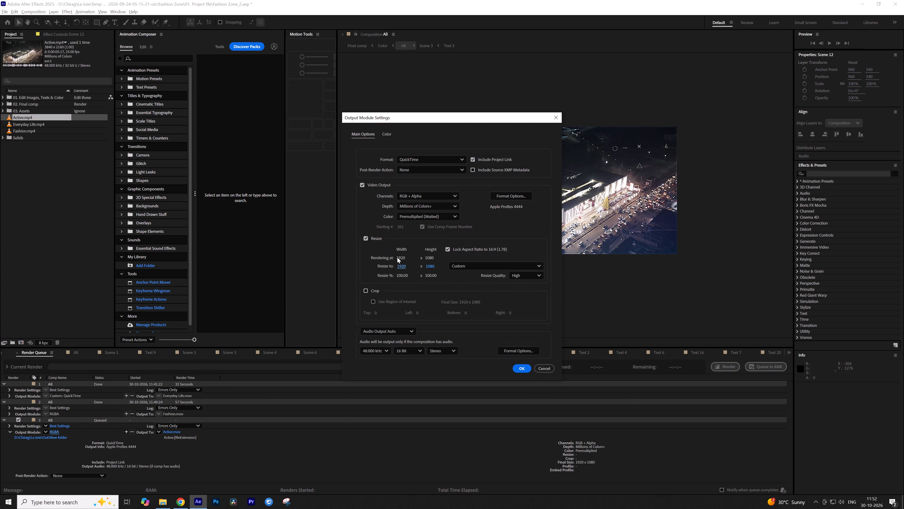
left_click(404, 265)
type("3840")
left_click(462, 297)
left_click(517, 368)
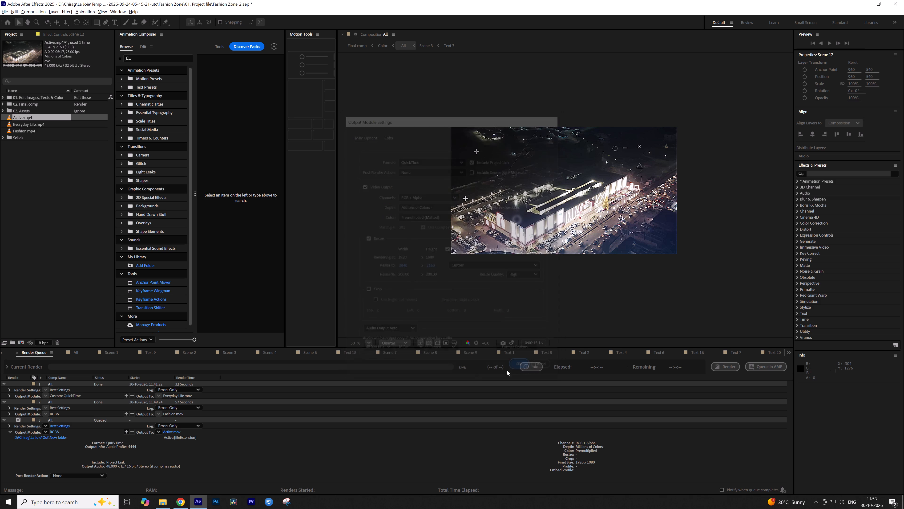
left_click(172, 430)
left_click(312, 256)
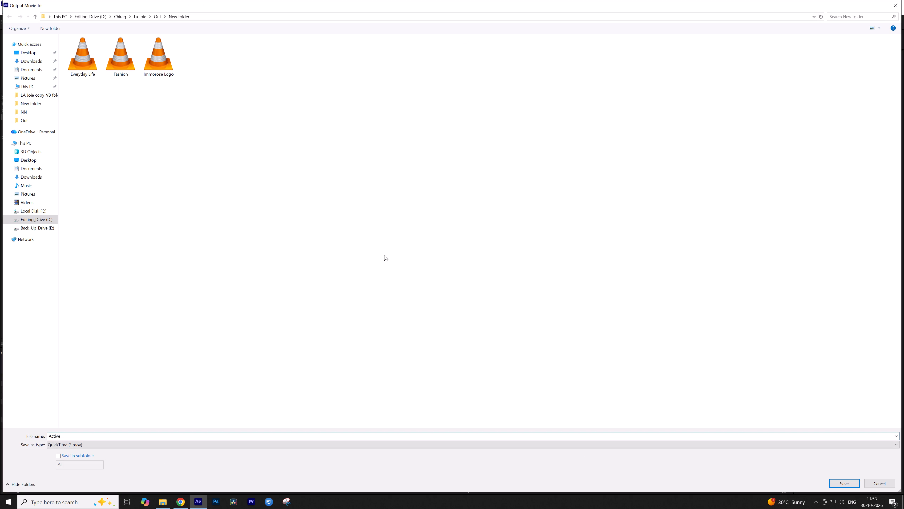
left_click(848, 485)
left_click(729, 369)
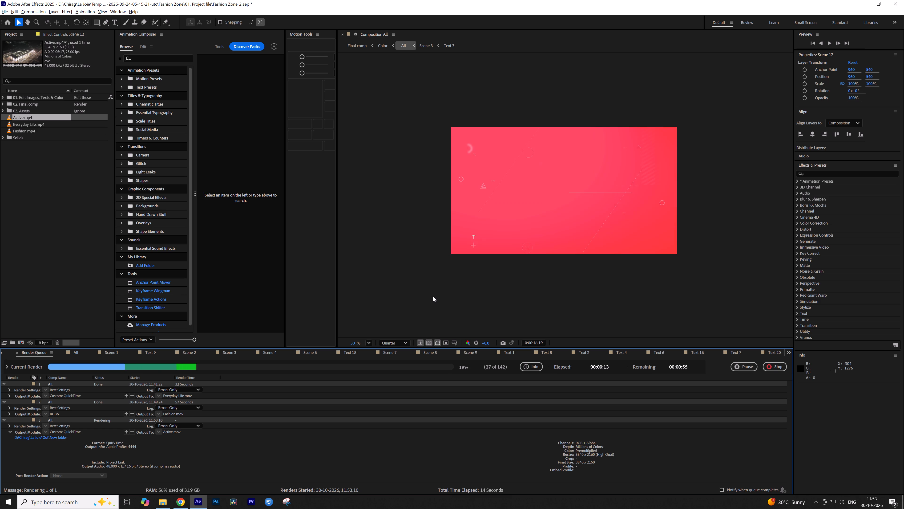
Stop the running render and remove all items from the render queue.
left_click(780, 369)
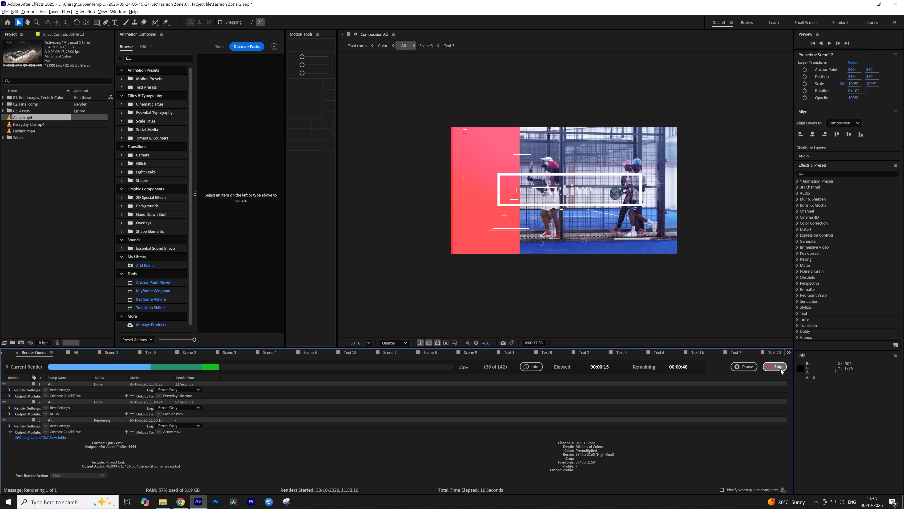
left_click(304, 402)
key("ctrl+a")
key("Delete")
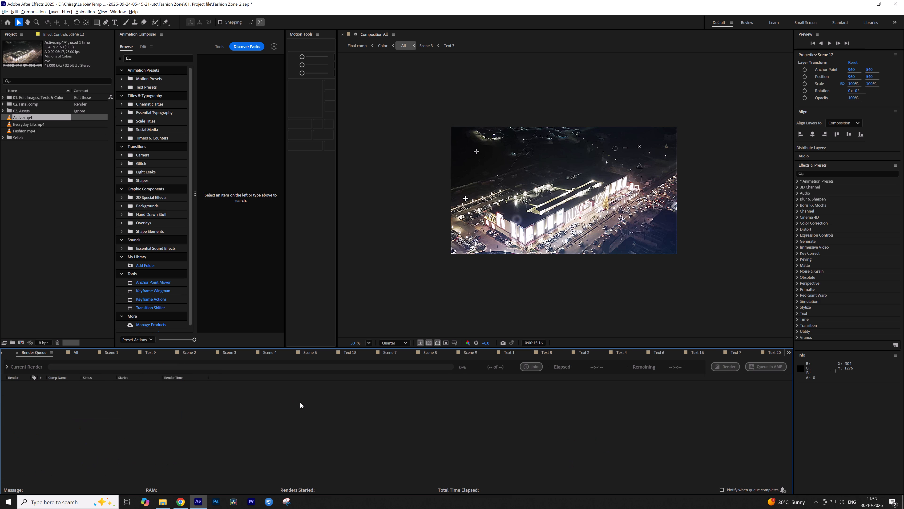
Return to the All composition's timeline and turn off the Active.mp4 layer's video and audio.
left_click(402, 302)
left_click(255, 431)
key("s")
key("s")
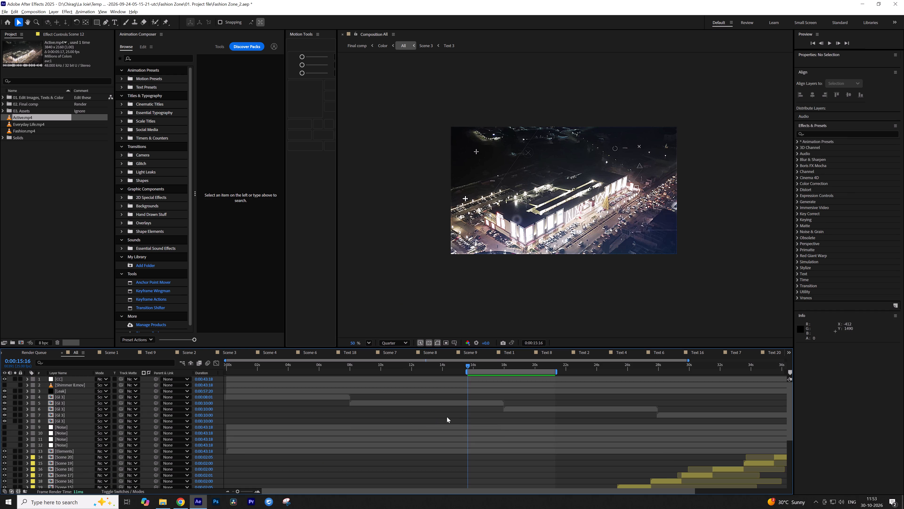
scroll(507, 424, "down", 11)
left_click(498, 418)
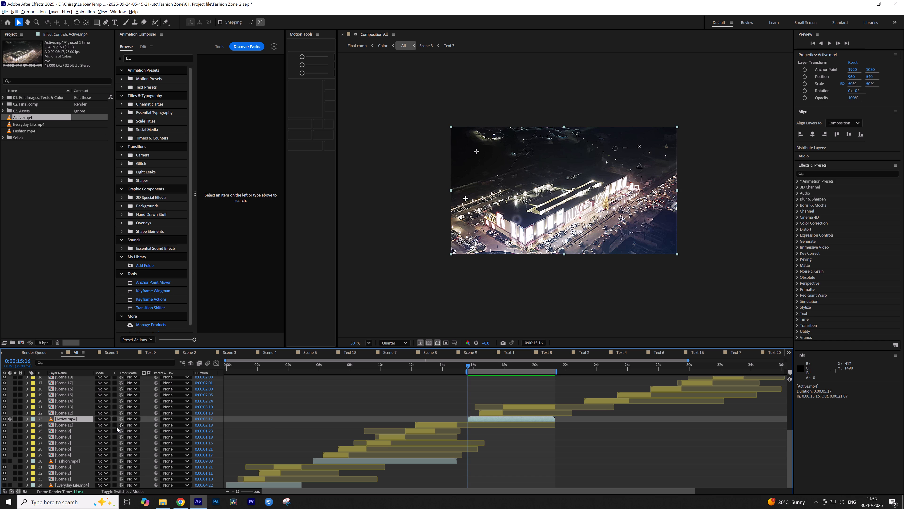
left_click(8, 420)
left_click(4, 420)
left_click(359, 395)
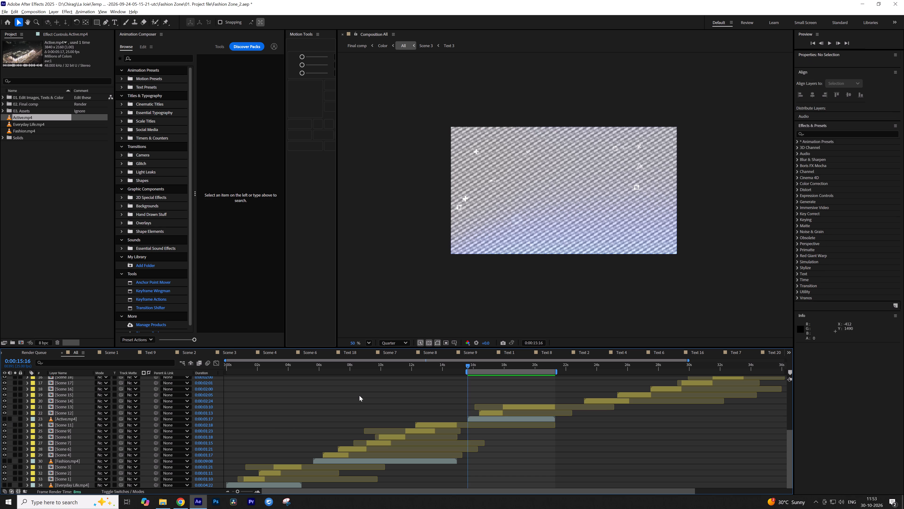
Add the All composition to the render queue with the RGBA output module, resized to 3840 x 2160.
key("ctrl+m")
left_click(46, 395)
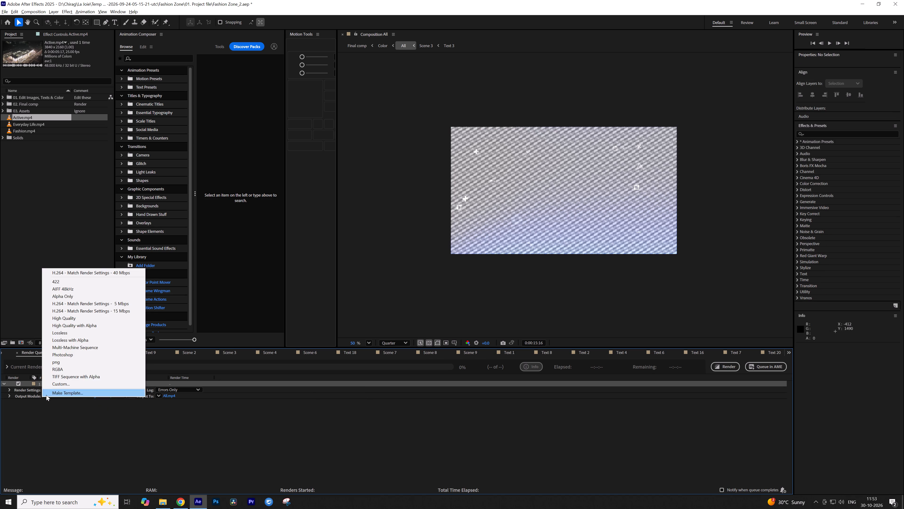
left_click(73, 373)
key("ctrl+z")
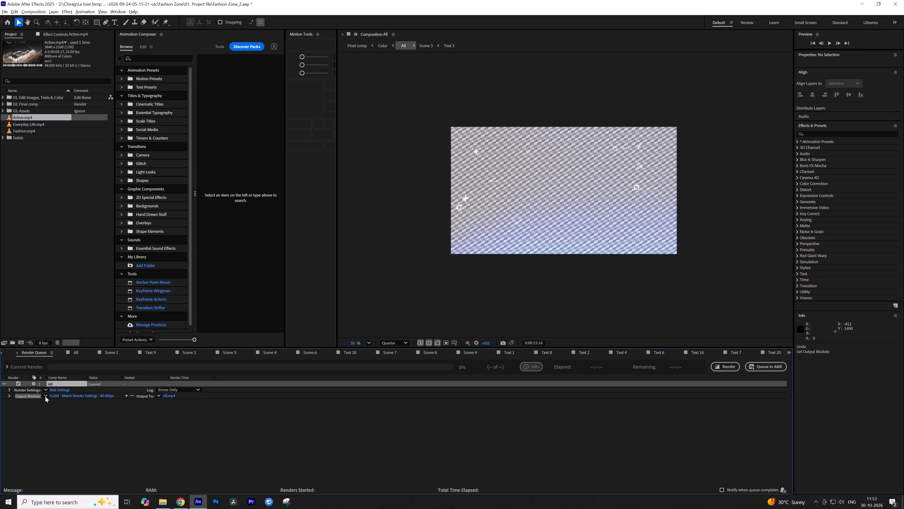
left_click(45, 396)
left_click(60, 372)
left_click(56, 397)
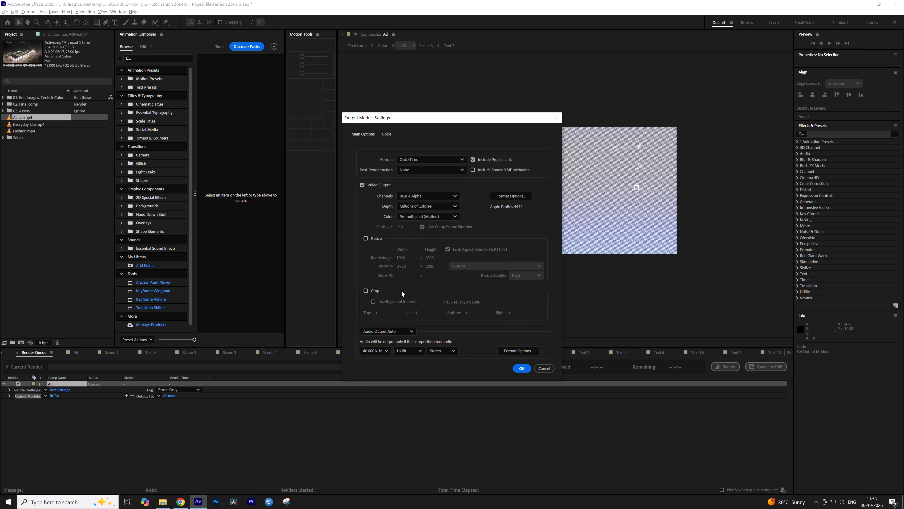
left_click(376, 242)
left_click(402, 267)
type("3840")
left_click(452, 296)
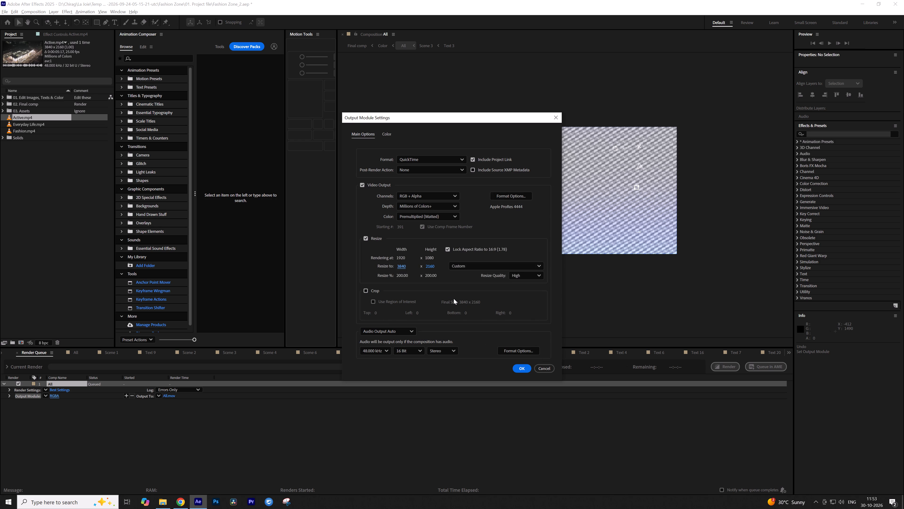
left_click(520, 365)
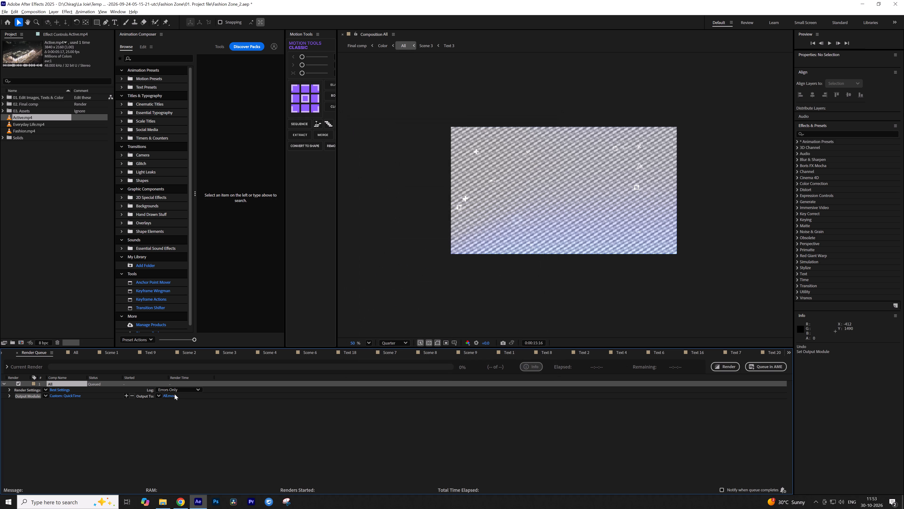
Output the queued All render as Active, replacing the existing file, and start the render.
left_click(173, 395)
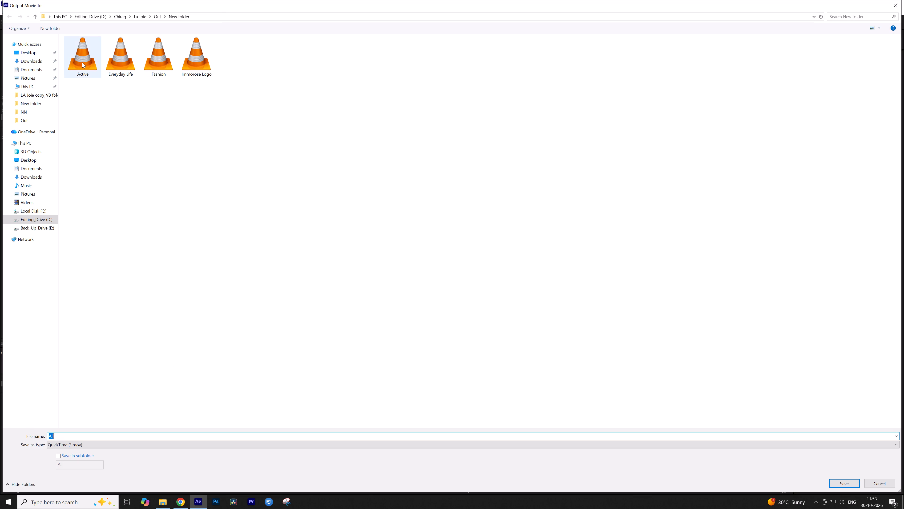
double_click(82, 62)
left_click(475, 271)
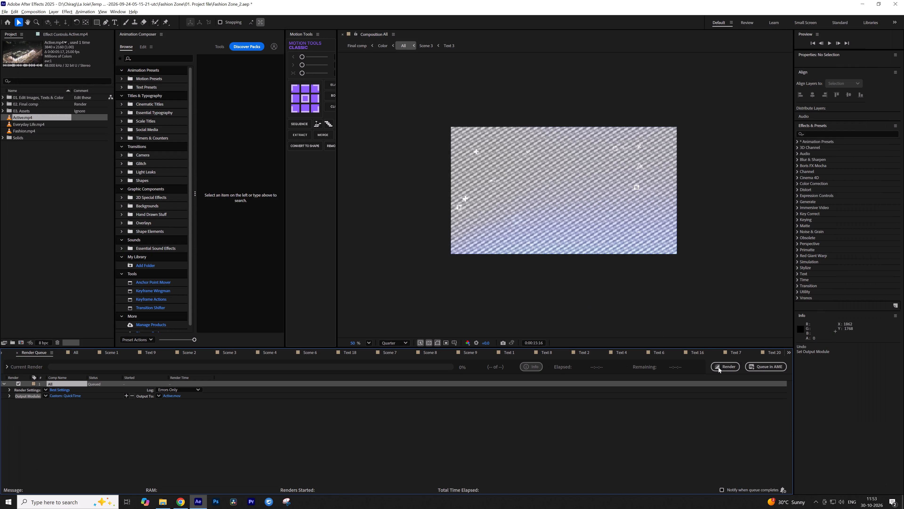
left_click(719, 367)
left_click(492, 276)
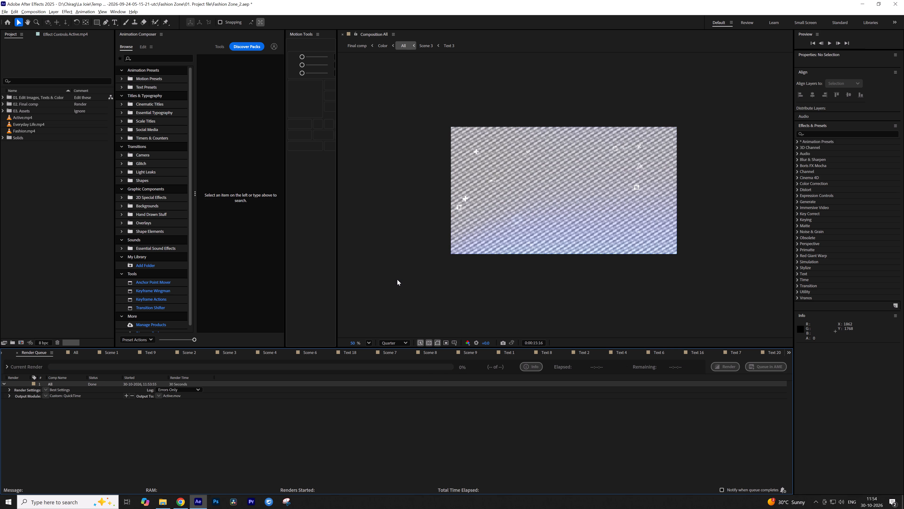
Set the All composition's work area to span the Fashion.mp4 layer, from 0:00:05:16 to 0:00:14:23.
left_click(399, 281)
left_click(355, 460)
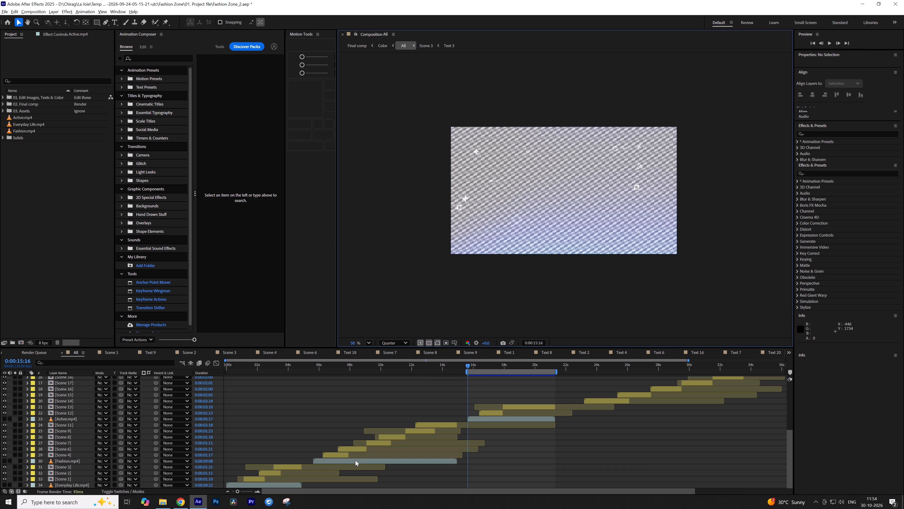
key("i")
key("b")
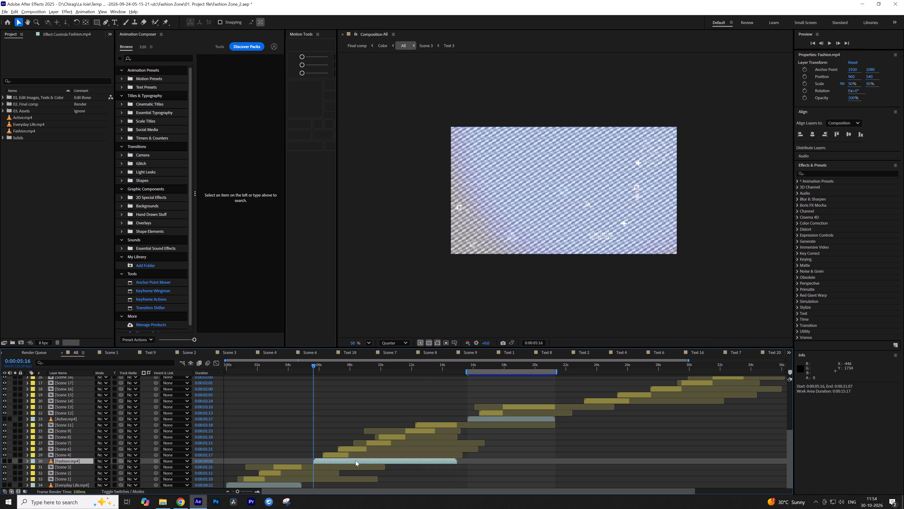
key("o")
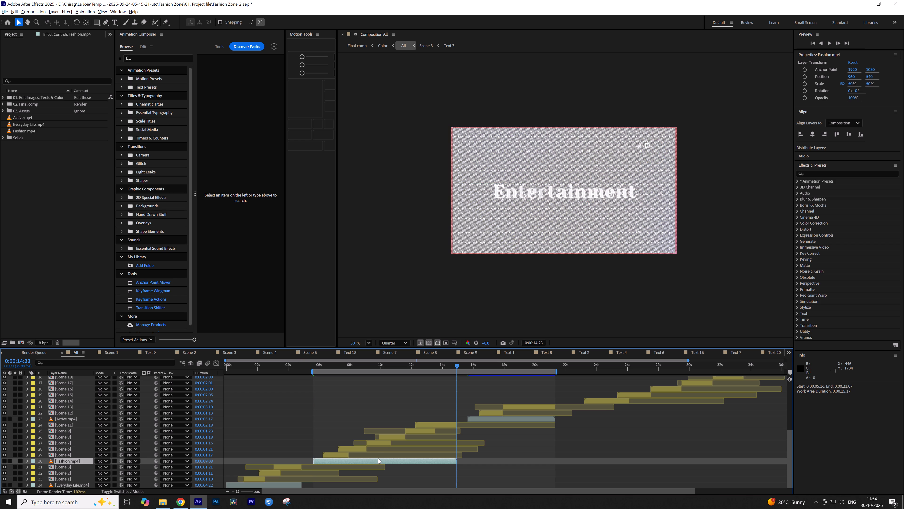
key("n")
left_click_drag(340, 366, 336, 368)
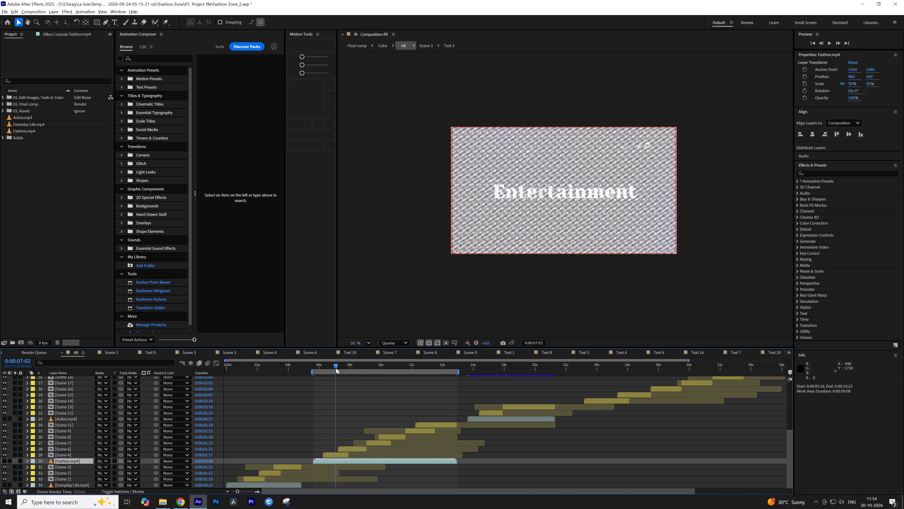
left_click_drag(336, 368, 338, 369)
left_click(383, 399)
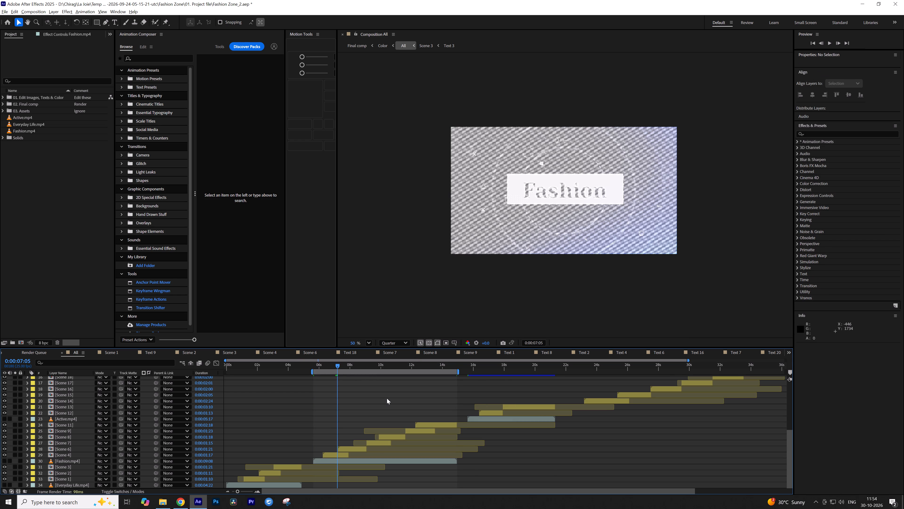
Add the All composition to the render queue again with the RGBA output module, resized to 3840 x 2160.
key("ctrl+m")
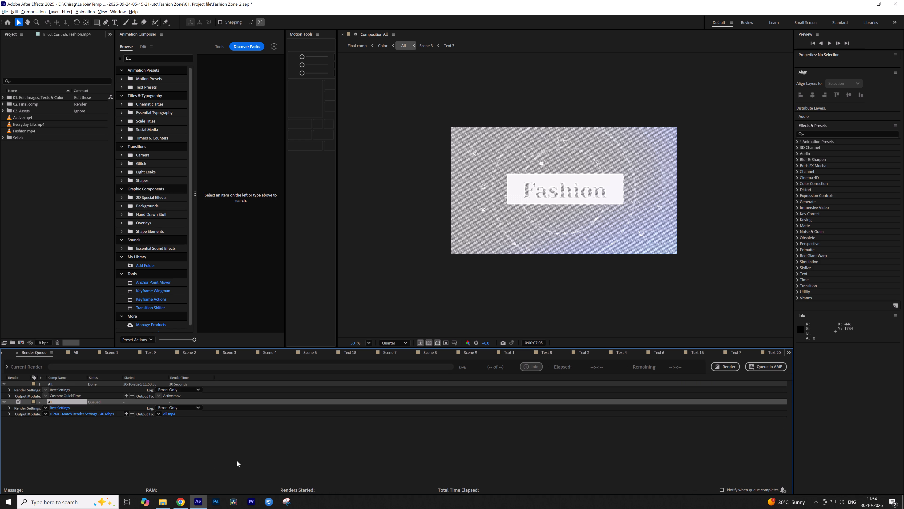
left_click(46, 415)
left_click(61, 384)
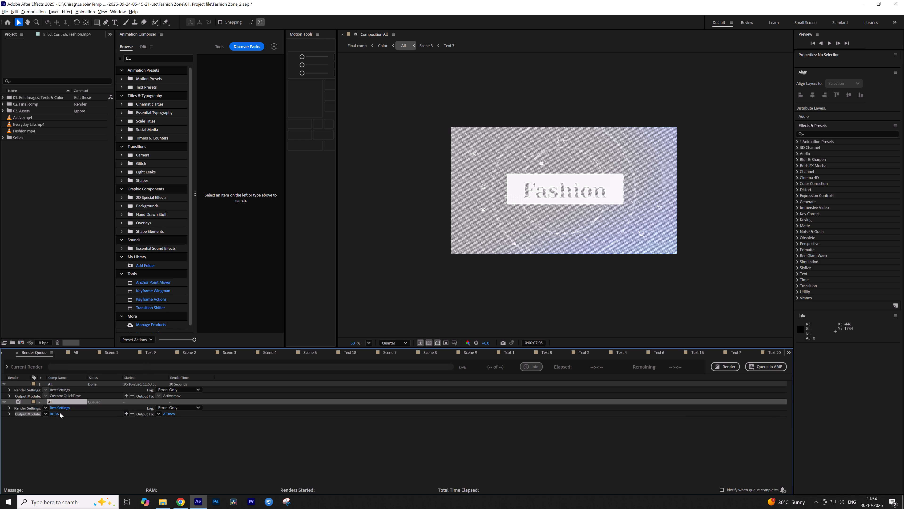
left_click(57, 415)
left_click(379, 238)
left_click(404, 264)
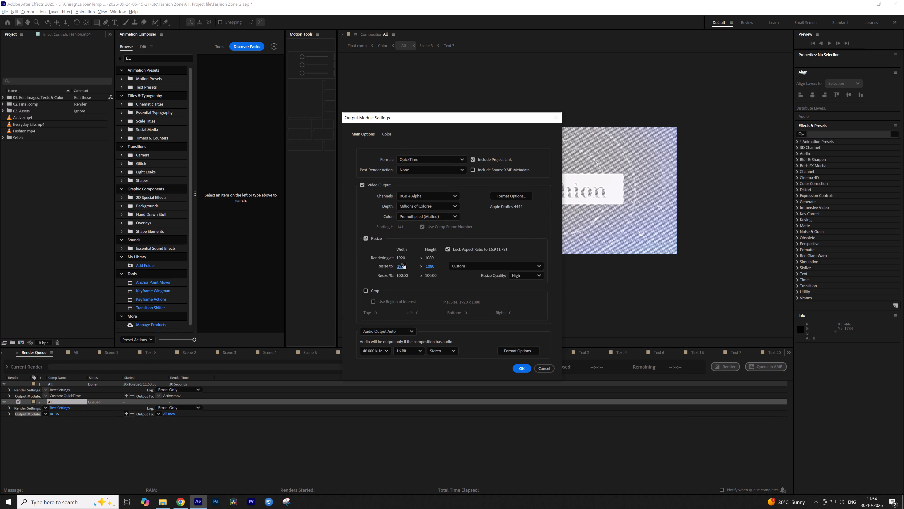
type("3840")
left_click(517, 366)
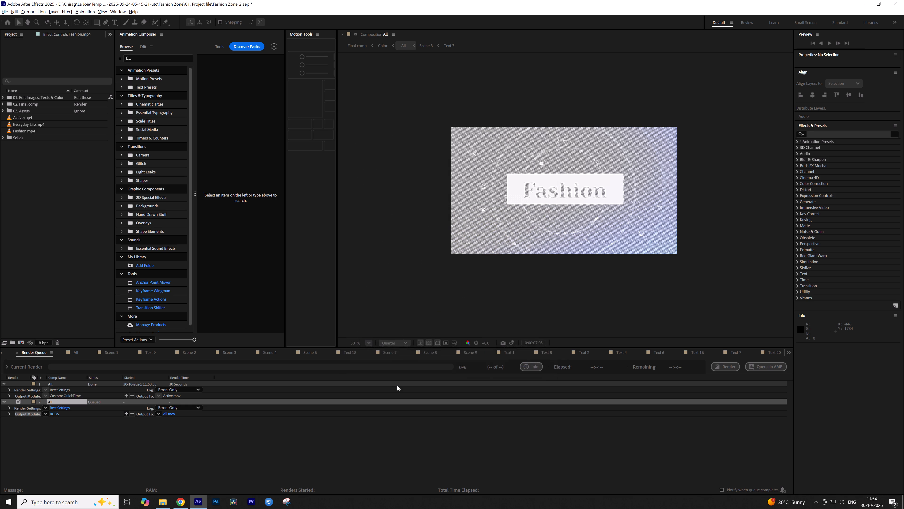
Output the second queued item as Fashion, replacing the existing file, and start the render.
left_click(169, 417)
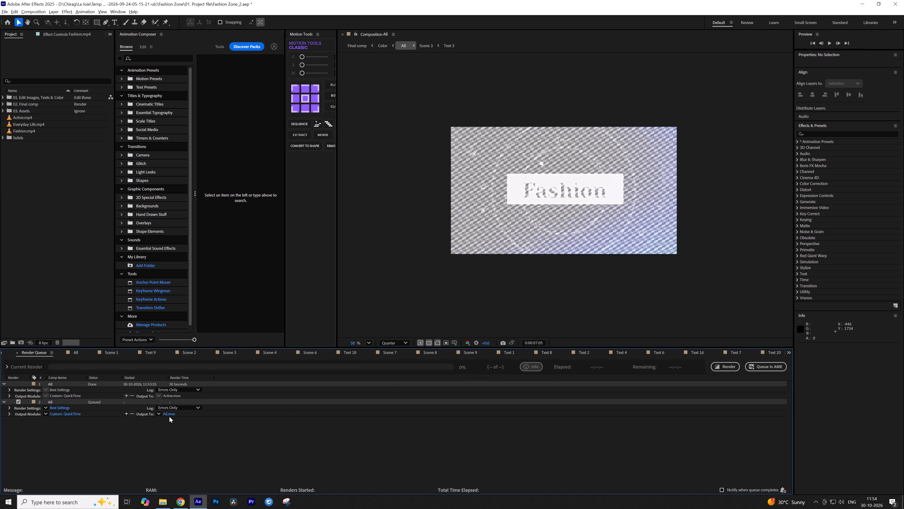
left_click(169, 415)
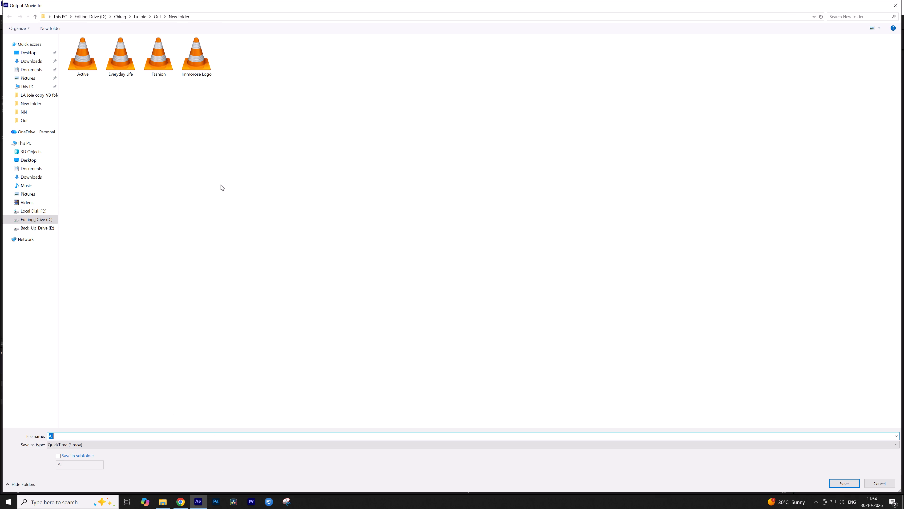
double_click(162, 58)
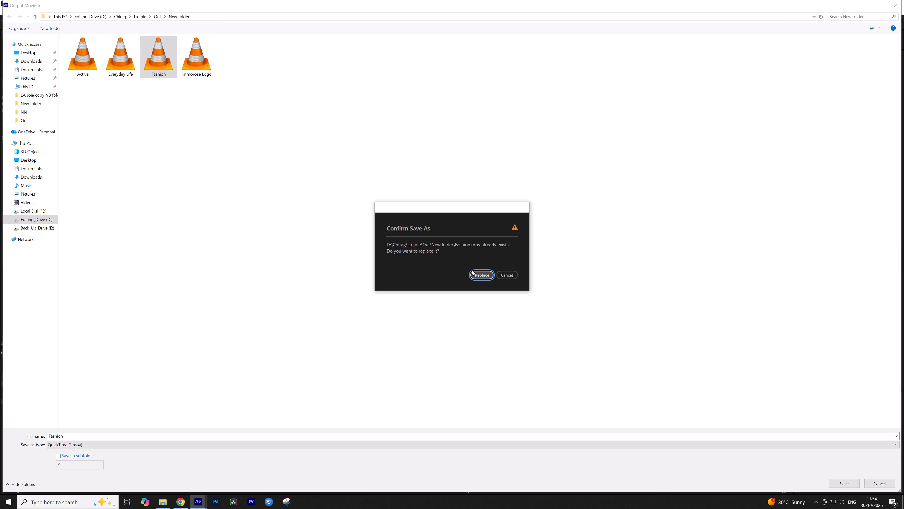
left_click(472, 270)
left_click(476, 275)
left_click(730, 366)
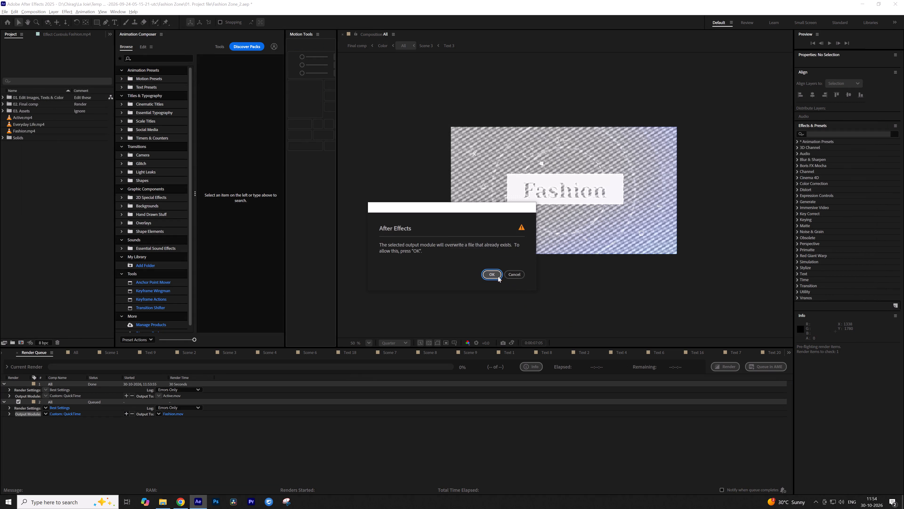
left_click(496, 276)
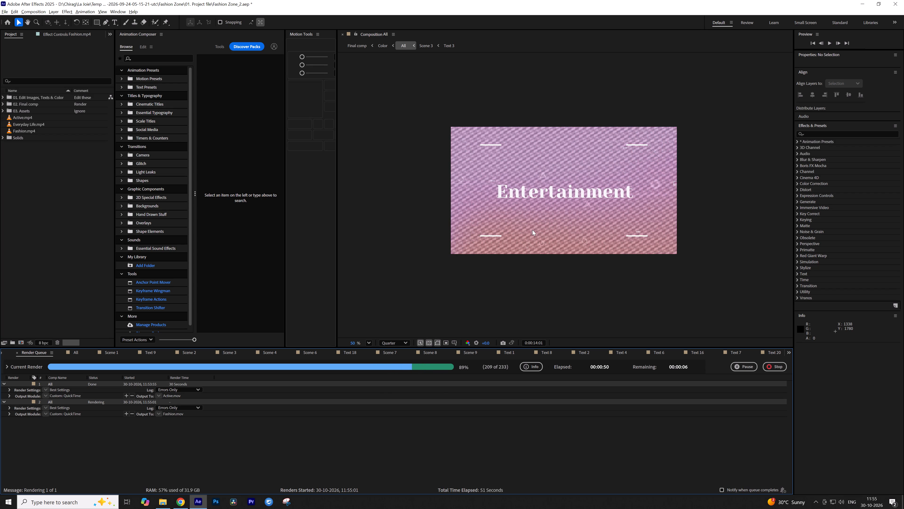
Move the All composition's playhead to the Shopping title at 0:00:24:08 and import the Shopping video from the wetransfer folder in File Explorer.
left_click(430, 304)
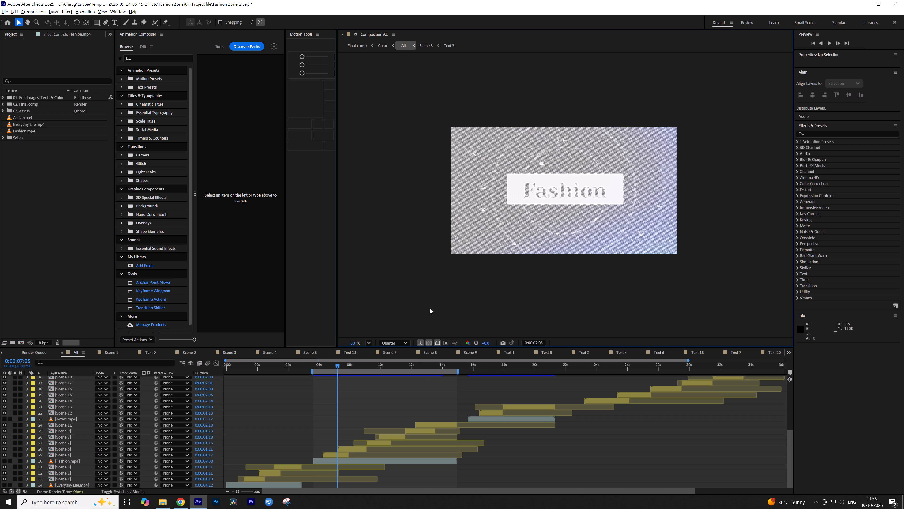
left_click(421, 395)
middle_click_drag(527, 403, 386, 431)
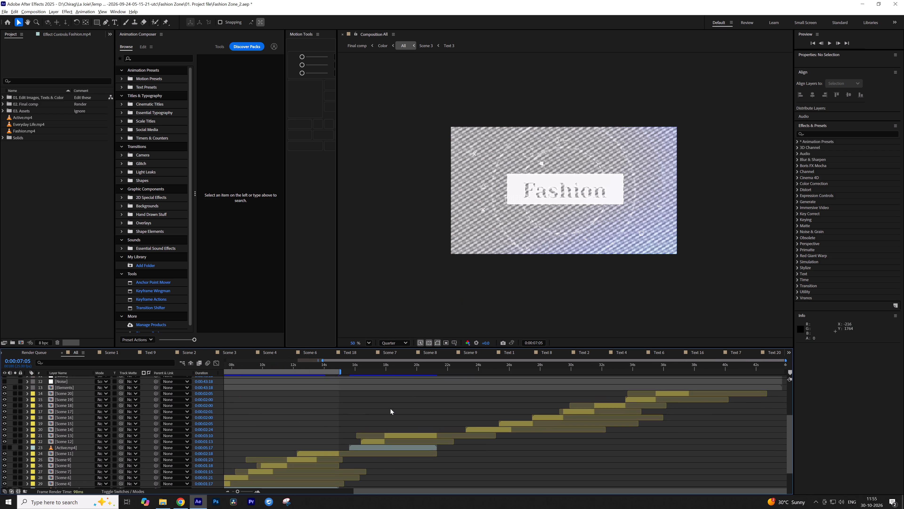
left_click_drag(477, 368, 483, 368)
key("alt+Tab")
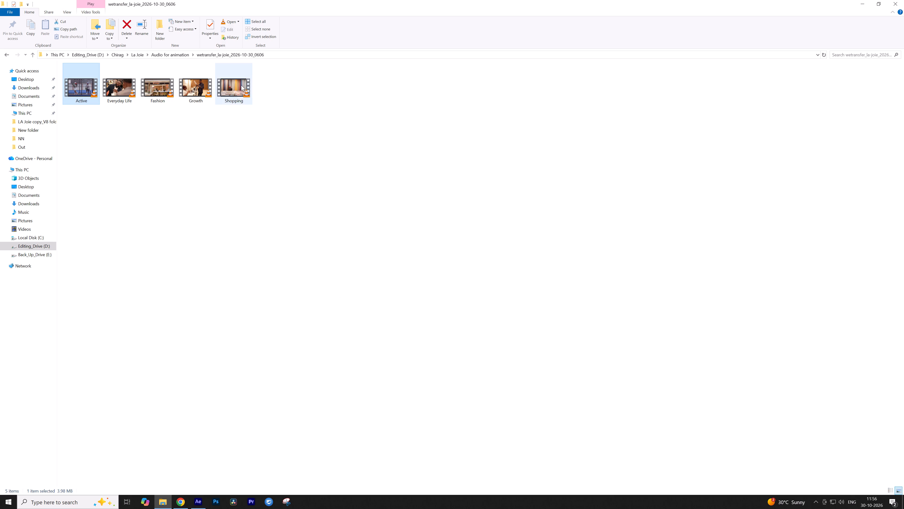
left_click_drag(240, 85, 105, 218)
key("alt+Tab")
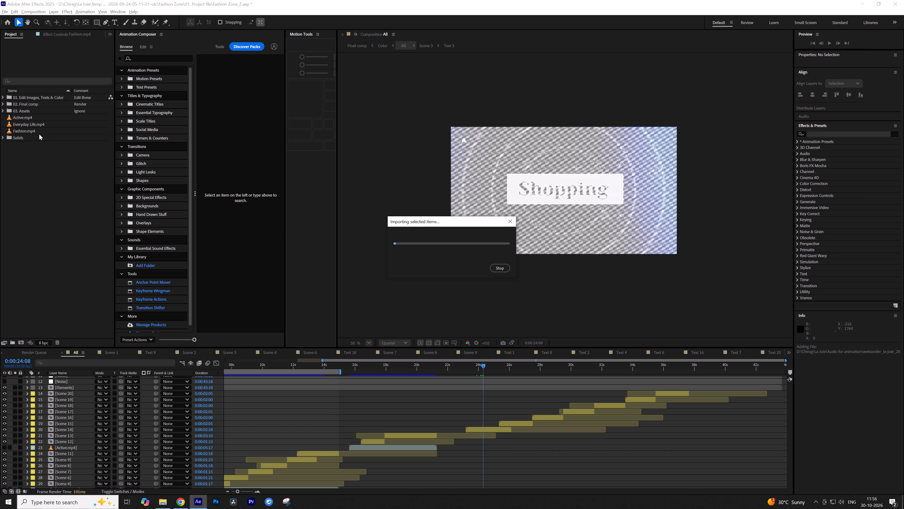
Place Shopping.mp4 below the Scene 14 layer in the All timeline, starting at 0:00:22:08, and begin the work area there.
left_click_drag(30, 139, 133, 259)
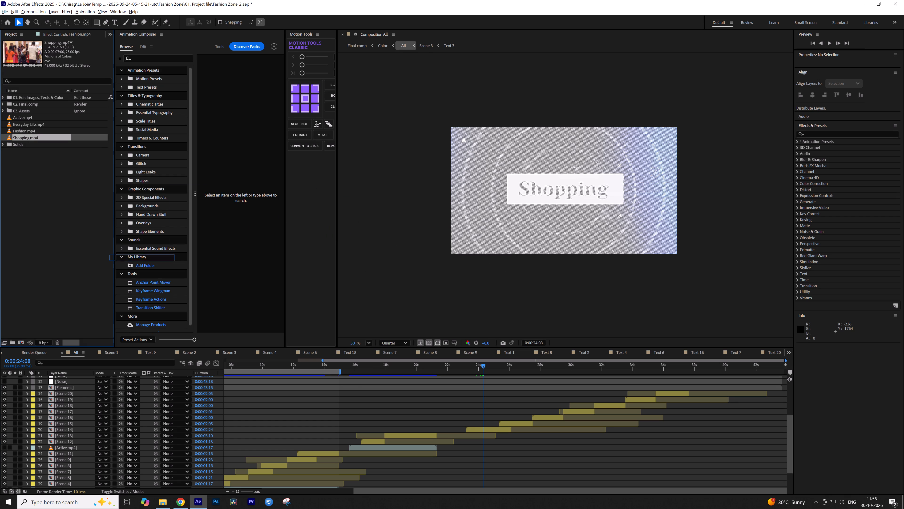
left_click_drag(133, 259, 329, 431)
left_click_drag(392, 435, 519, 435)
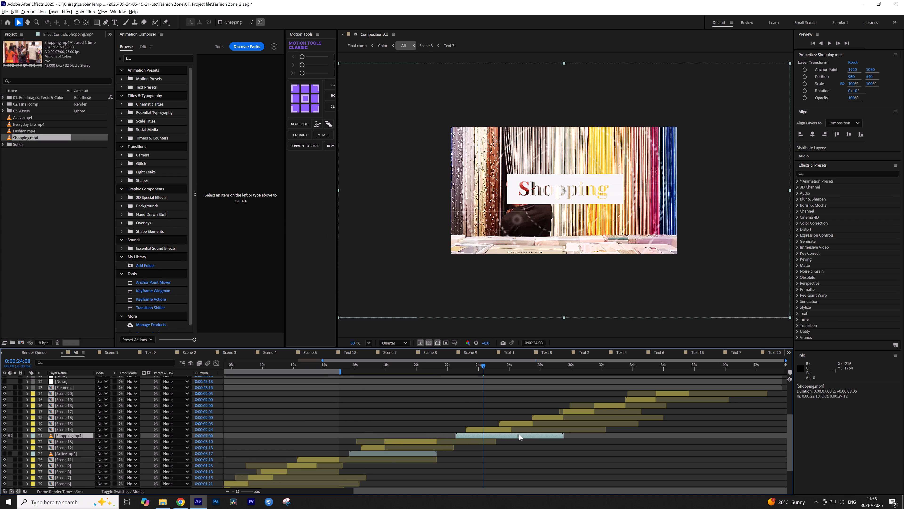
left_click_drag(519, 435, 516, 436)
key("i")
key("b")
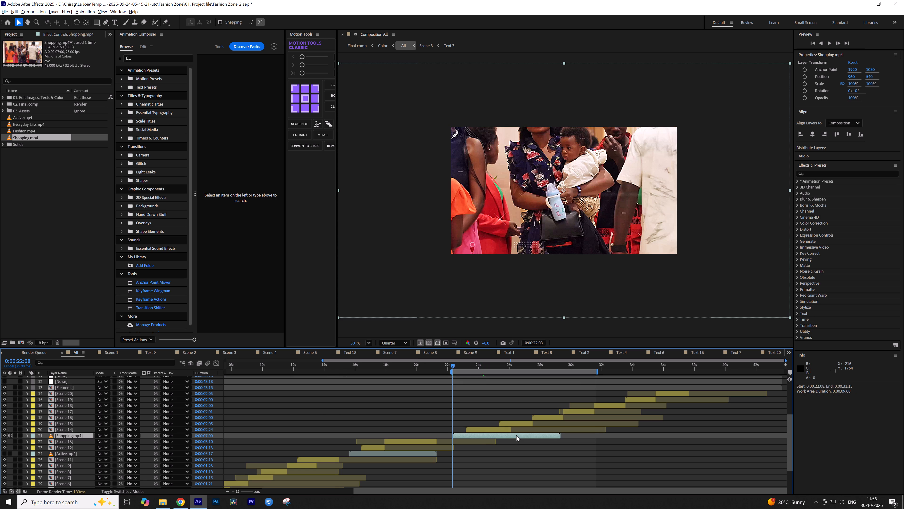
Play back the Shopping section to check the timing of the scene titles against the Shopping footage.
key("space")
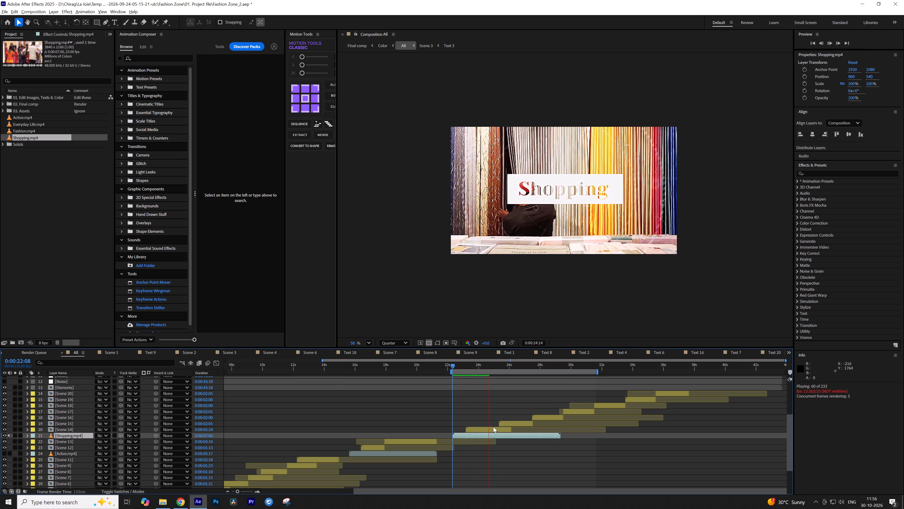
left_click(454, 366)
key("space")
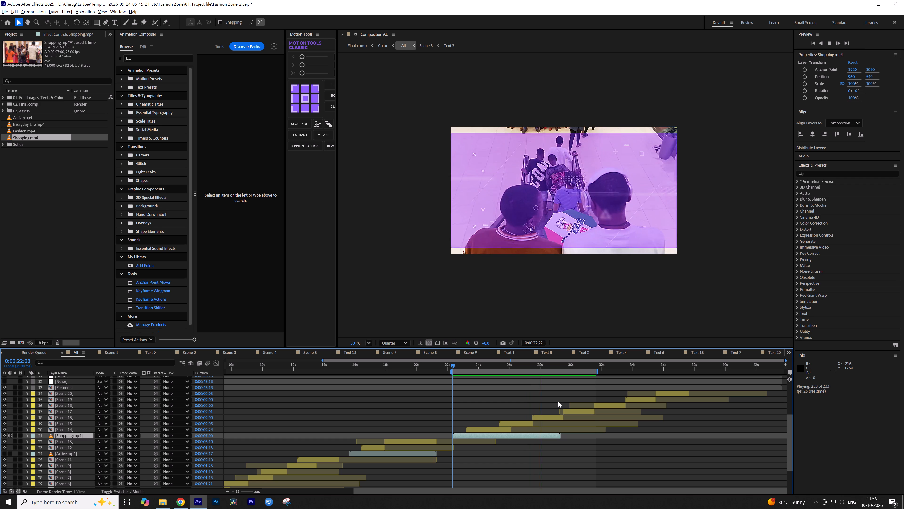
key("space")
left_click(482, 365)
key("space")
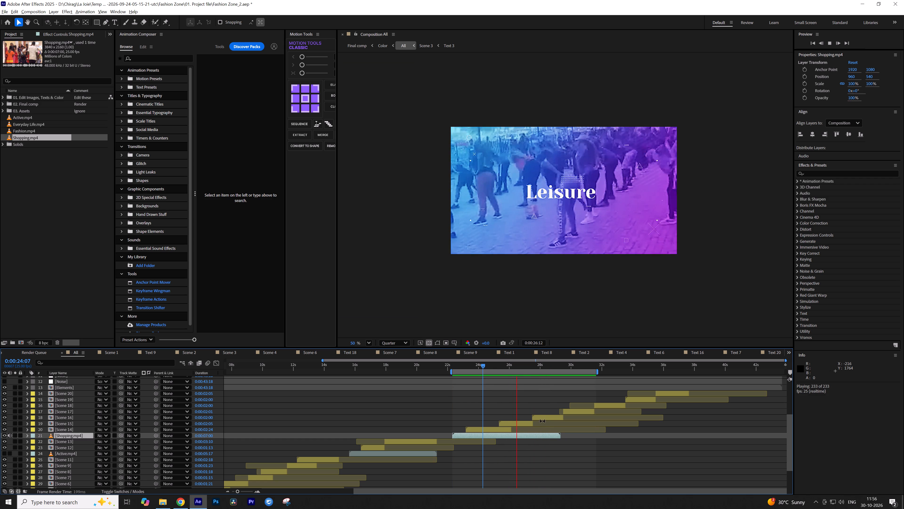
key("space")
key("space")
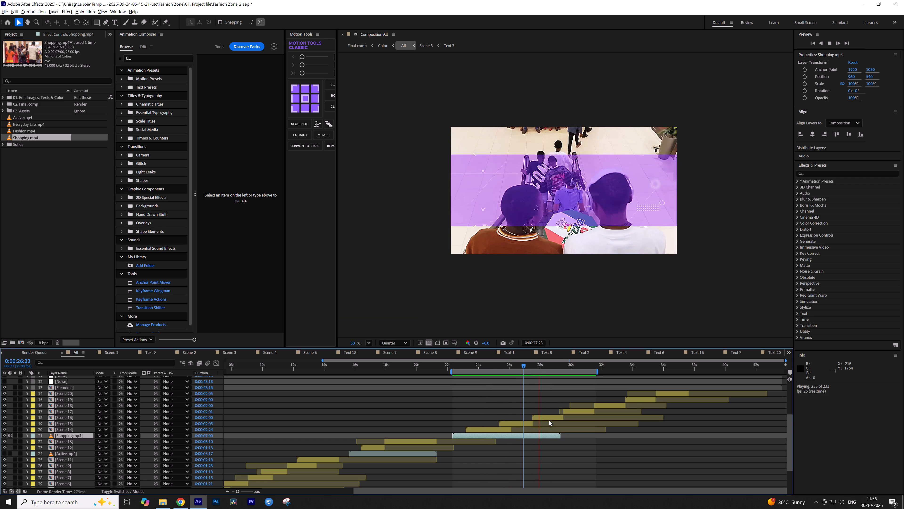
key("space")
Shift the Scene 17 to Scene 20 layers together about 2 seconds later, clear of the Shopping.mp4 clip.
left_click(572, 410)
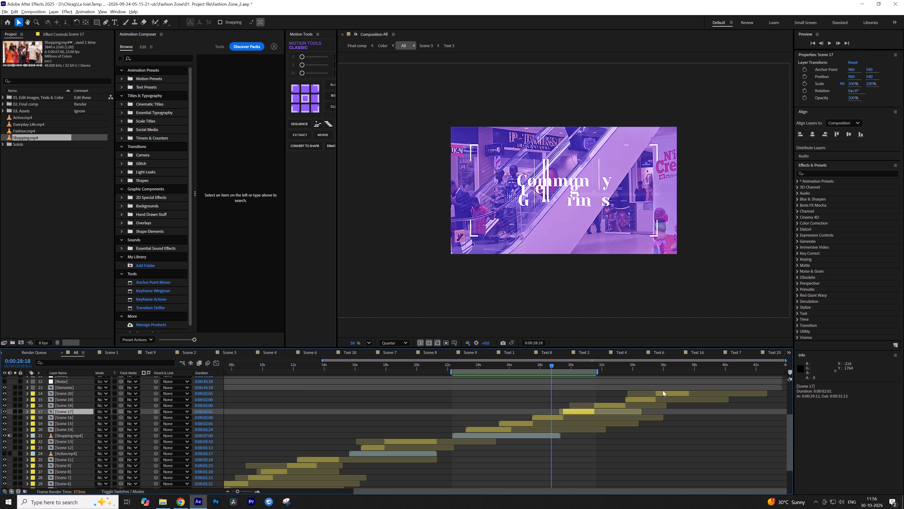
left_click(666, 390, "shift")
left_click(664, 388, "ctrl")
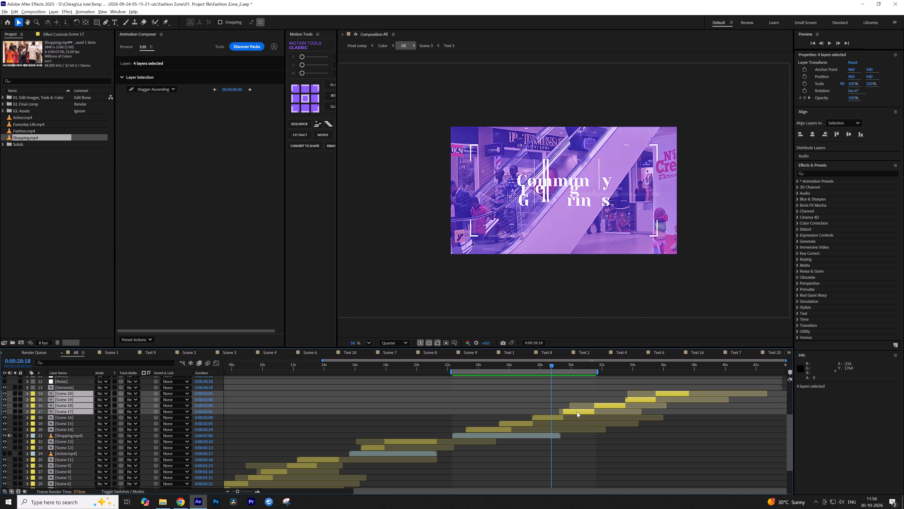
left_click_drag(577, 412, 605, 412)
left_click(585, 425)
End the work area at the Shopping.mp4 layer's out point, 0:00:29:07.
left_click(549, 438)
type("on")
Preview the start of the Shopping section and fit the Shopping.mp4 layer to the composition size.
left_click(453, 365)
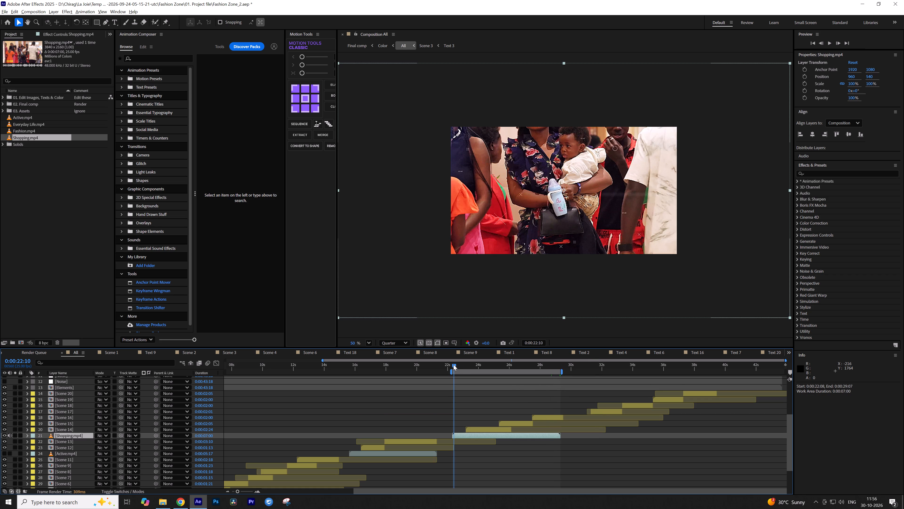
key("space")
key("space")
left_click(467, 436)
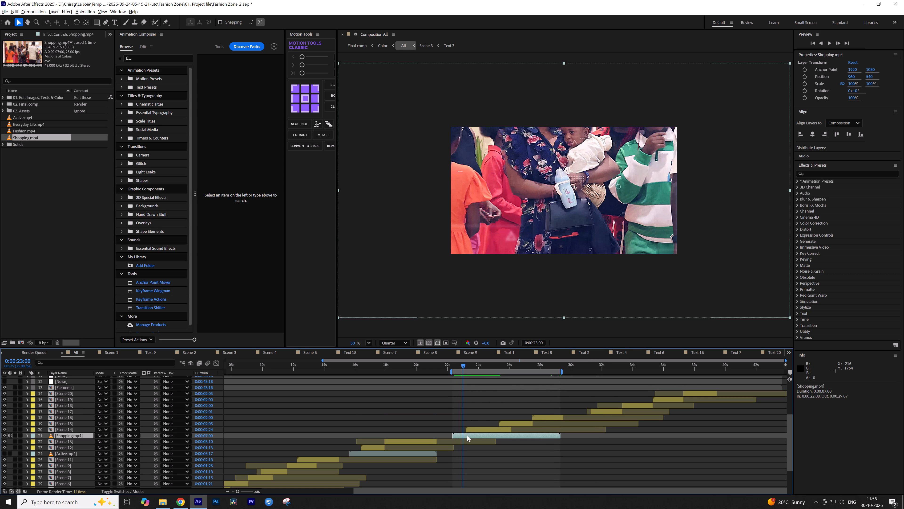
key("ctrl+alt+f")
left_click(472, 411)
Preview the Shopping title against the fitted footage and move the Scene 14 layer earlier to start at 0:00:22:23.
key("space")
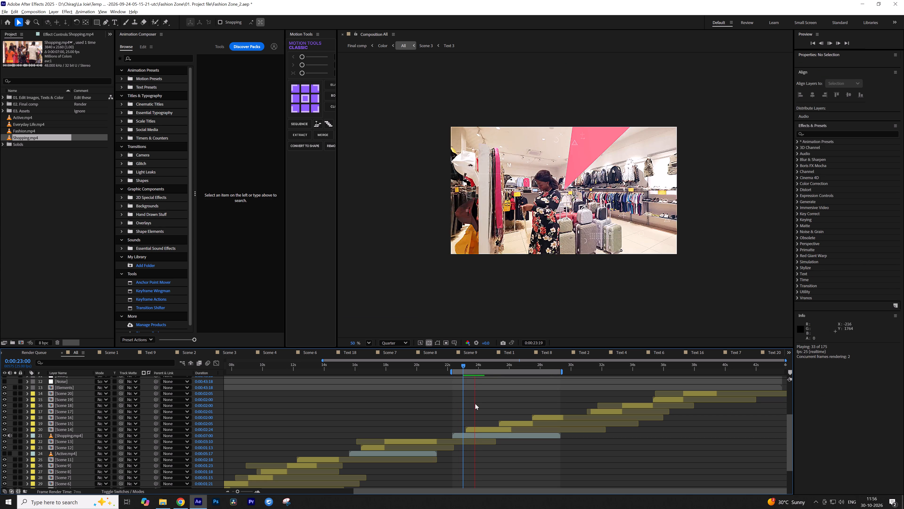
key("space")
left_click_drag(481, 428, 477, 430)
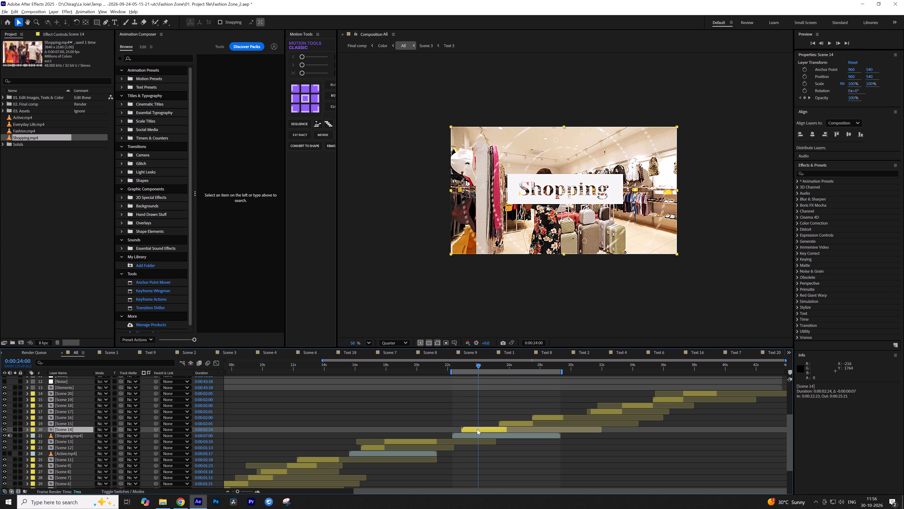
Preview the Shopping opening again and trim the Scene 14 layer's in point to 0:00:23:16.
left_click_drag(464, 367, 464, 369)
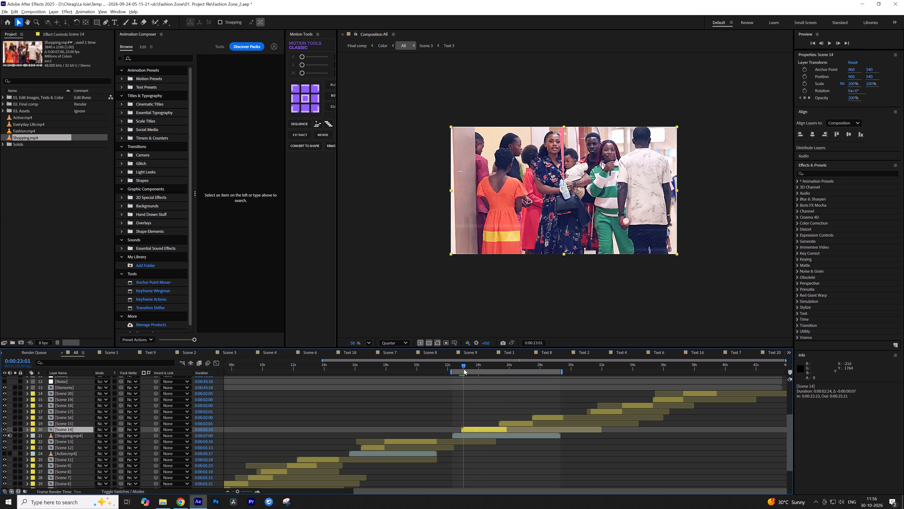
left_click_drag(464, 369, 461, 372)
key("space")
key("space")
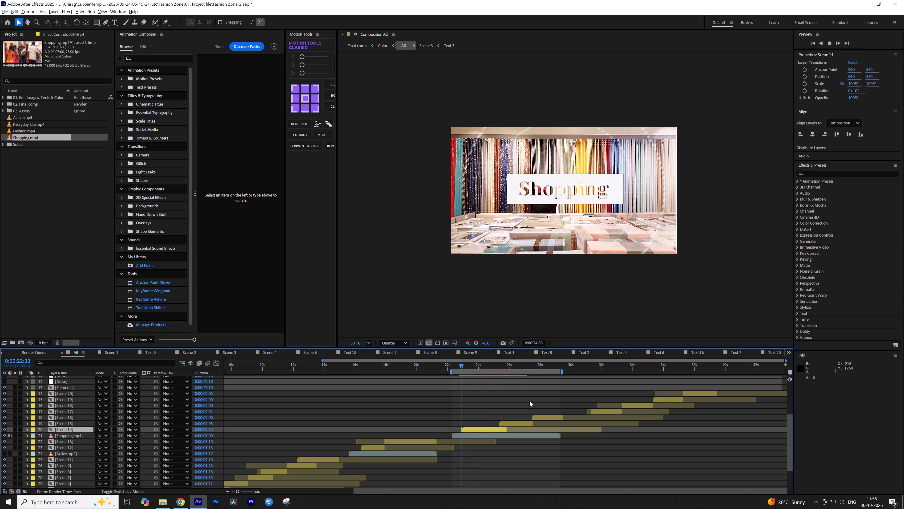
left_click_drag(460, 366, 456, 368)
key("space")
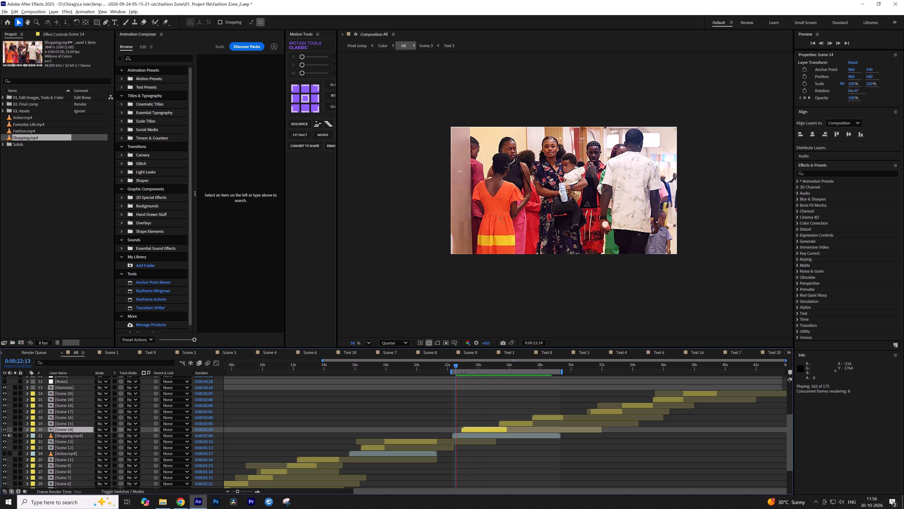
key("space")
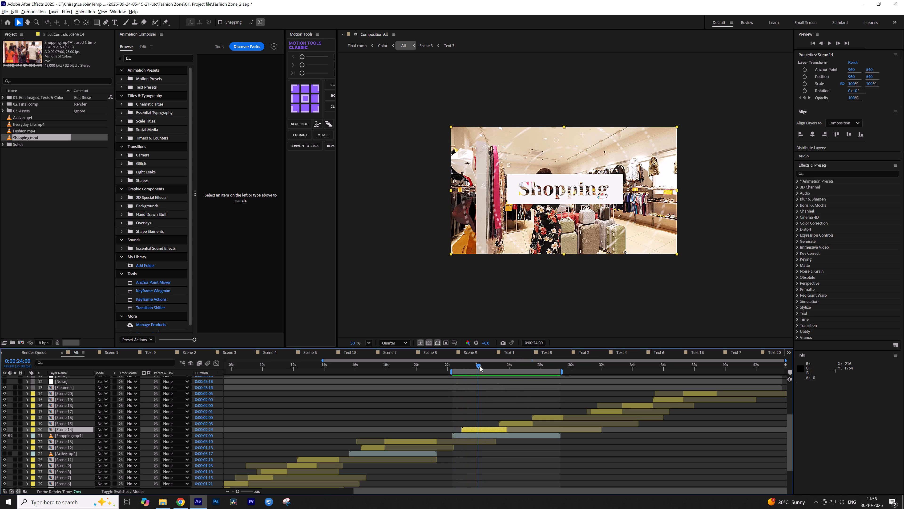
left_click_drag(479, 366, 474, 367)
left_click_drag(463, 428, 469, 427)
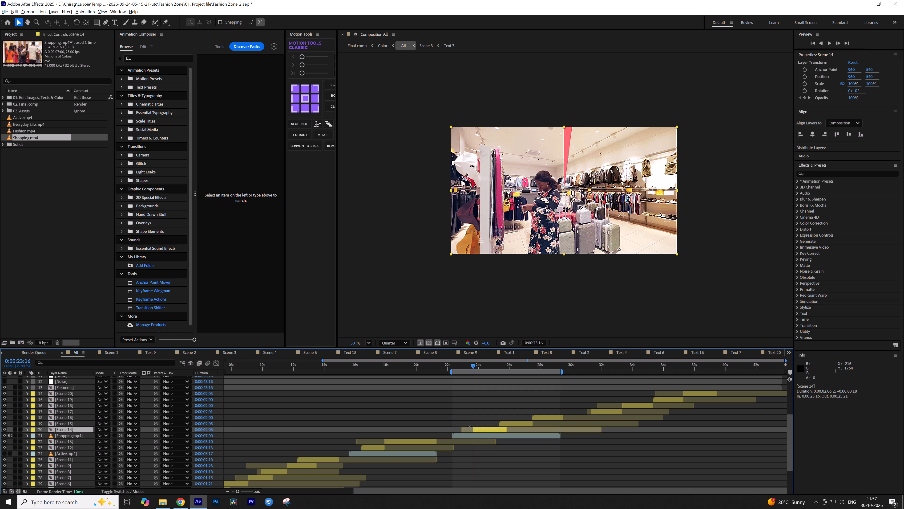
left_click_drag(469, 427, 470, 426)
Find the cut to the clothing store shot and move the trimmed Scene 14 layer to start there, at 0:00:23:08.
left_click_drag(473, 363, 466, 365)
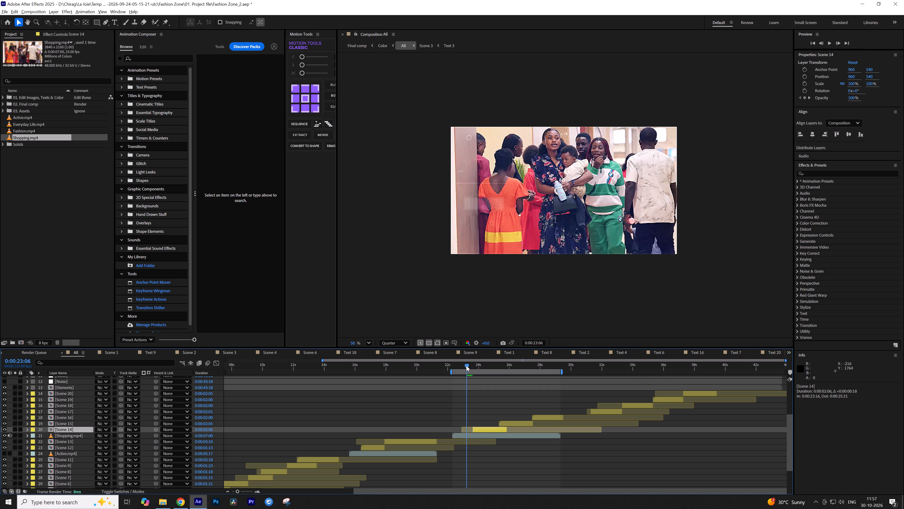
left_click_drag(466, 365, 465, 366)
key("Page_Down")
key("Page_Down")
key("Page_Down")
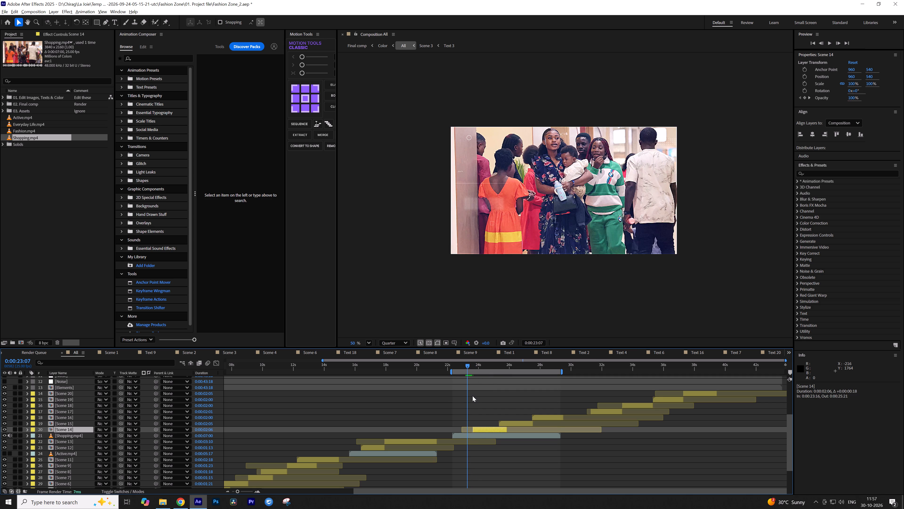
key("Page_Down")
left_click(480, 427)
key("bracketleft")
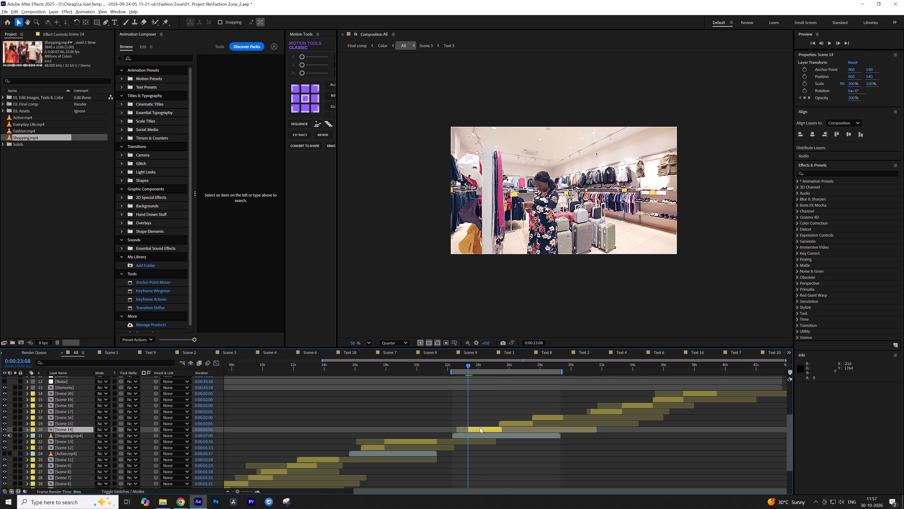
Preview the Shopping title up to 0:00:24:08 and move the Scene 15 layer earlier to start at 0:00:23:08.
left_click(477, 417)
left_click(458, 366)
key("space")
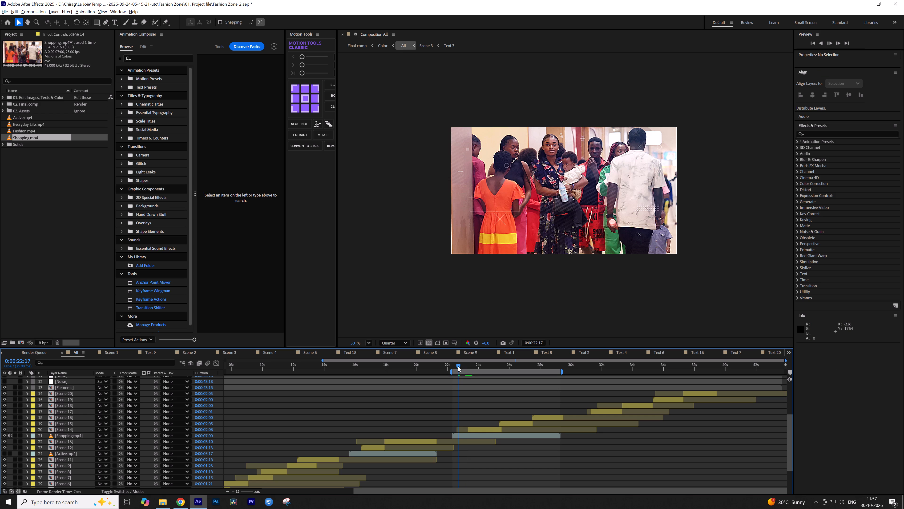
key("space")
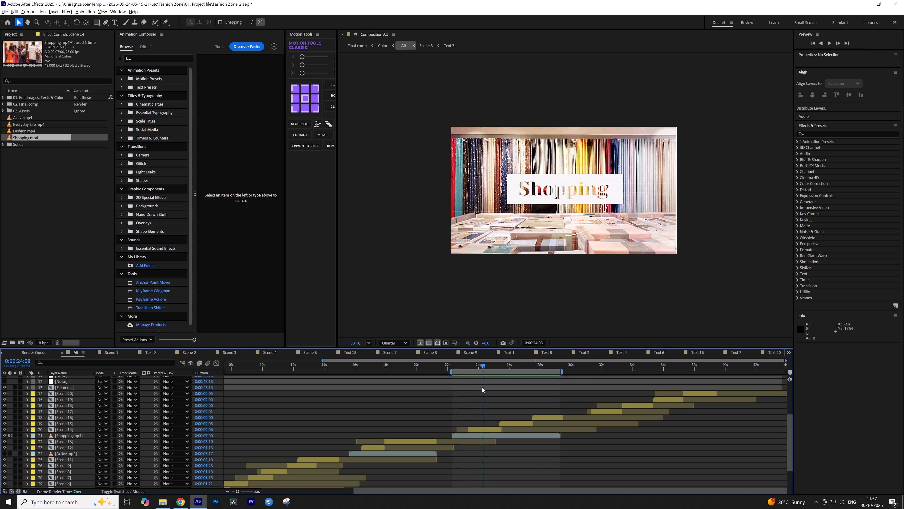
key("bracketleft")
left_click(505, 423)
key("bracketleft")
left_click_drag(503, 423, 497, 423)
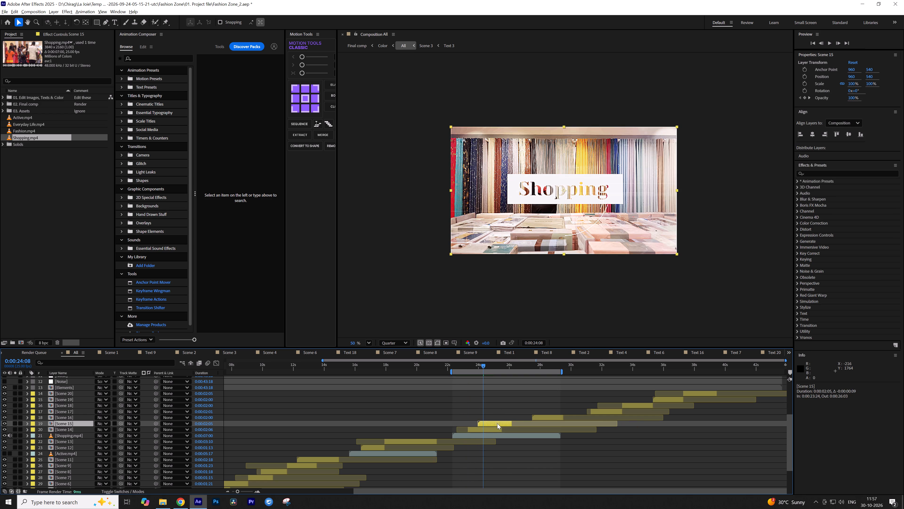
left_click_drag(497, 423, 490, 425)
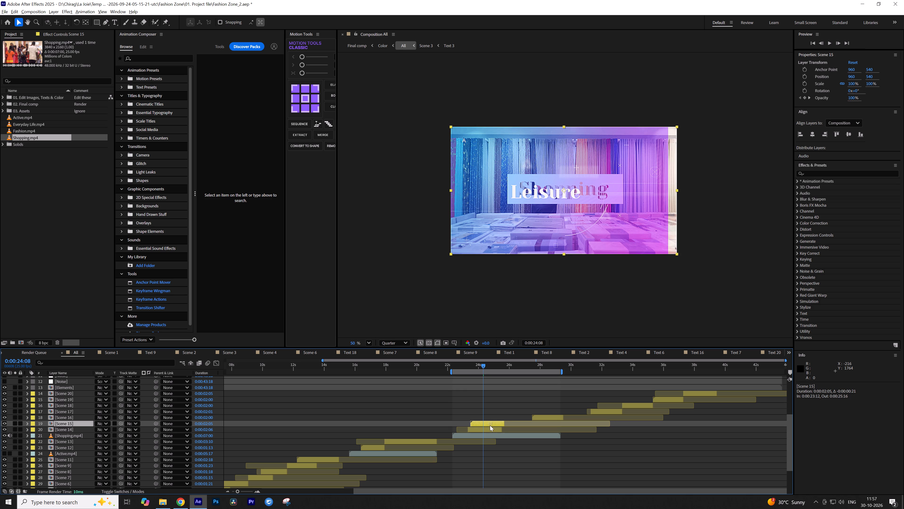
left_click_drag(490, 425, 488, 427)
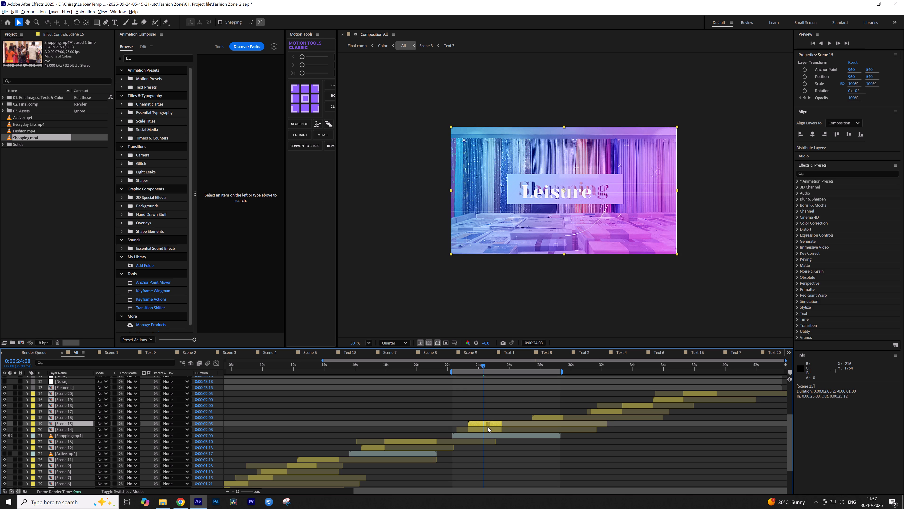
left_click_drag(488, 427, 487, 427)
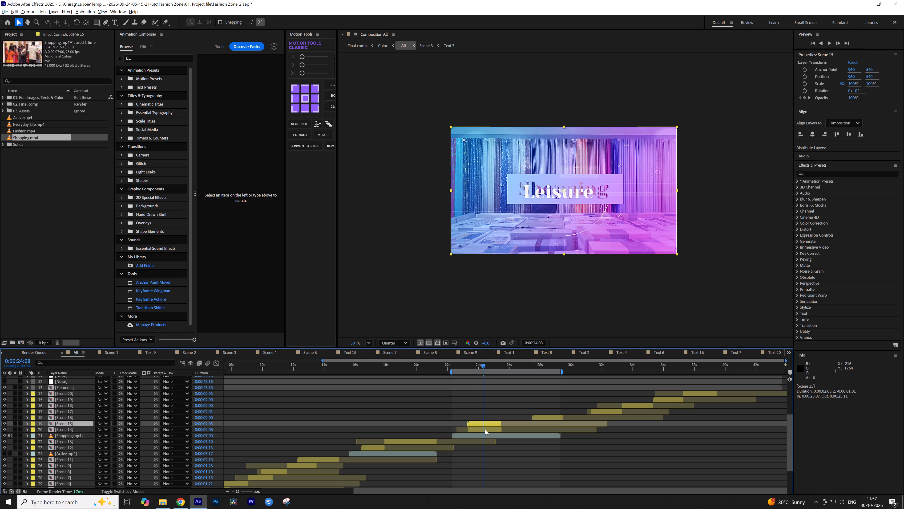
left_click(487, 422)
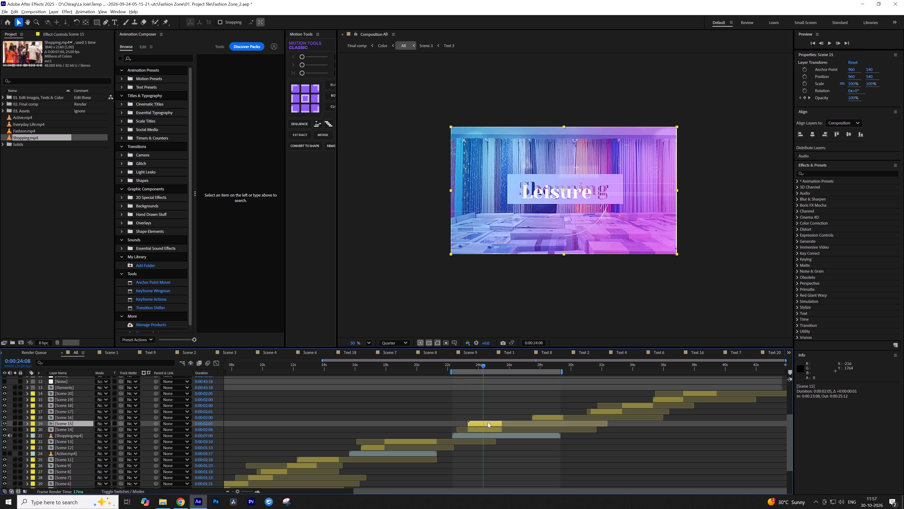
Move the Scene 14 layer's two Opacity fade-out keyframes earlier, to 0:00:24:00 and 0:00:24:08.
left_click(488, 429)
key("t")
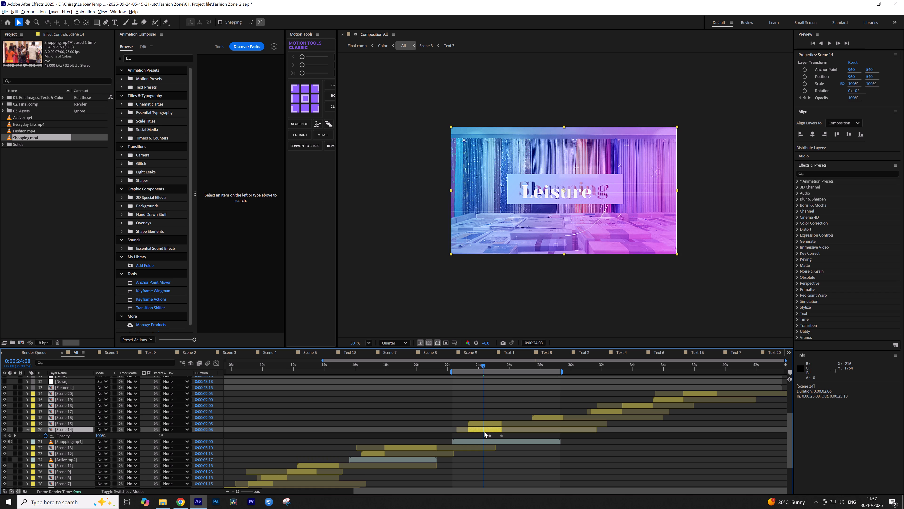
left_click_drag(488, 434, 507, 438)
left_click_drag(503, 436, 492, 436)
left_click(498, 435)
left_click_drag(491, 435, 484, 437)
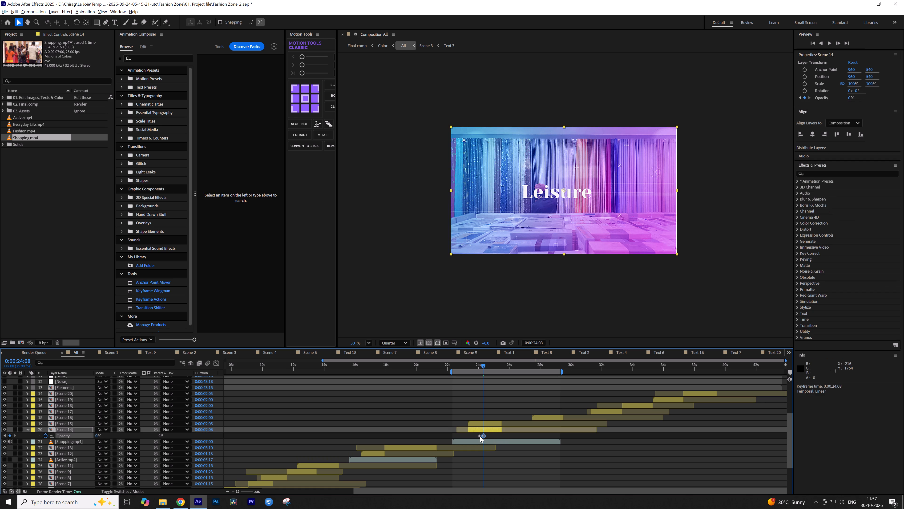
left_click(479, 437)
Check the Shopping and Leisure title overlap and move the Scene 15 layer to start at 0:00:23:20.
left_click_drag(483, 366, 476, 369)
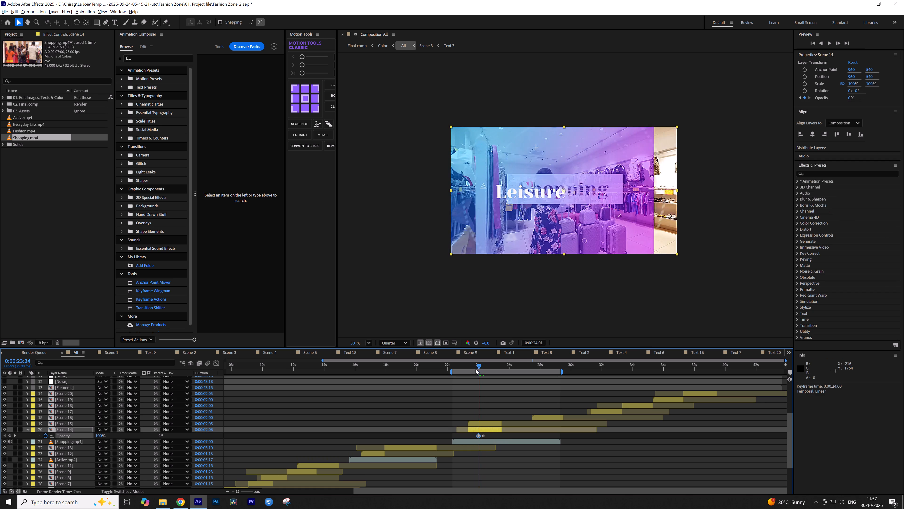
left_click_drag(476, 369, 462, 373)
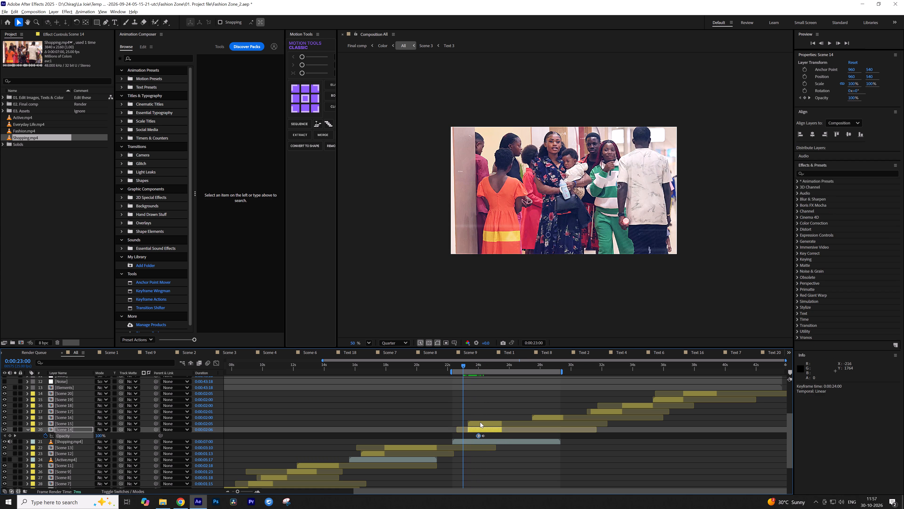
left_click_drag(480, 422, 488, 423)
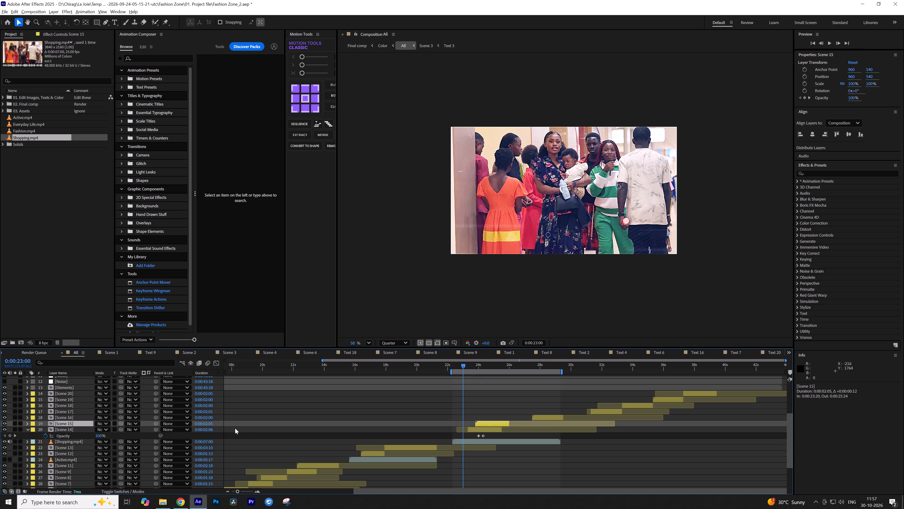
Time-stretch the Scene 15 layer to a duration of 0:00:01:13 and extend its out point for a duration of 0:00:01:18.
left_click_drag(210, 423, 204, 424)
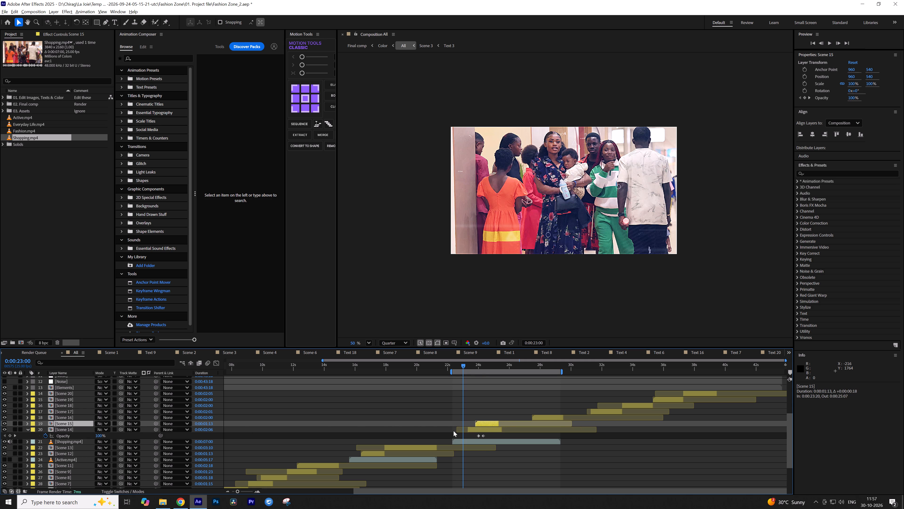
left_click_drag(497, 423, 500, 422, "shift")
Preview the Leisure title up to the stage footage and move the Scene 16 layer to start at 0:00:25:13.
key("space")
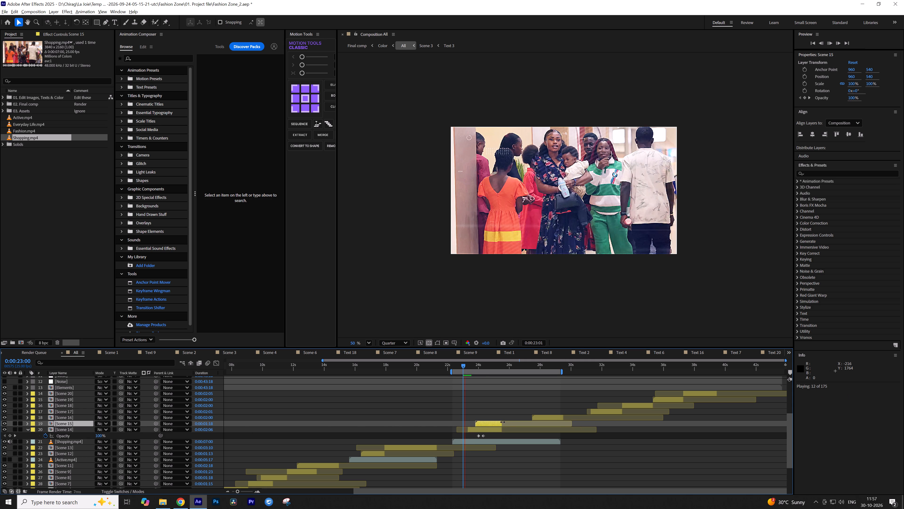
key("space")
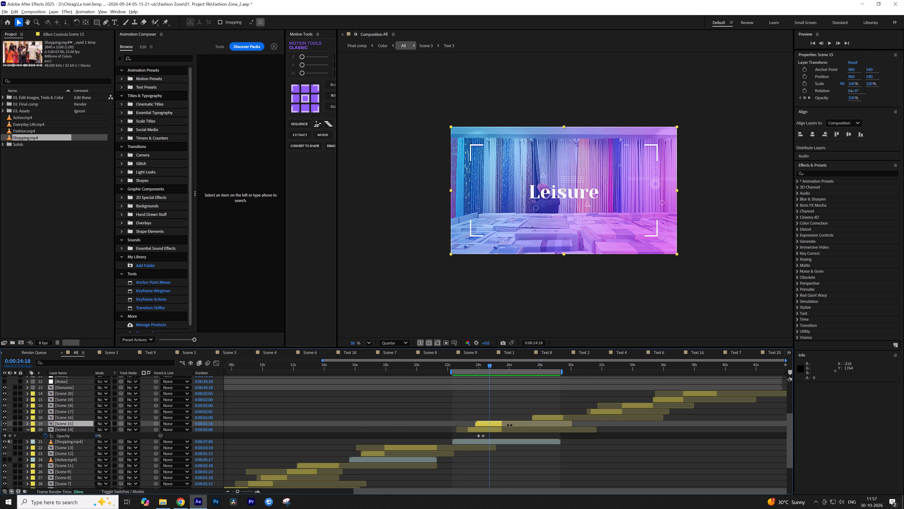
key("space")
key("space")
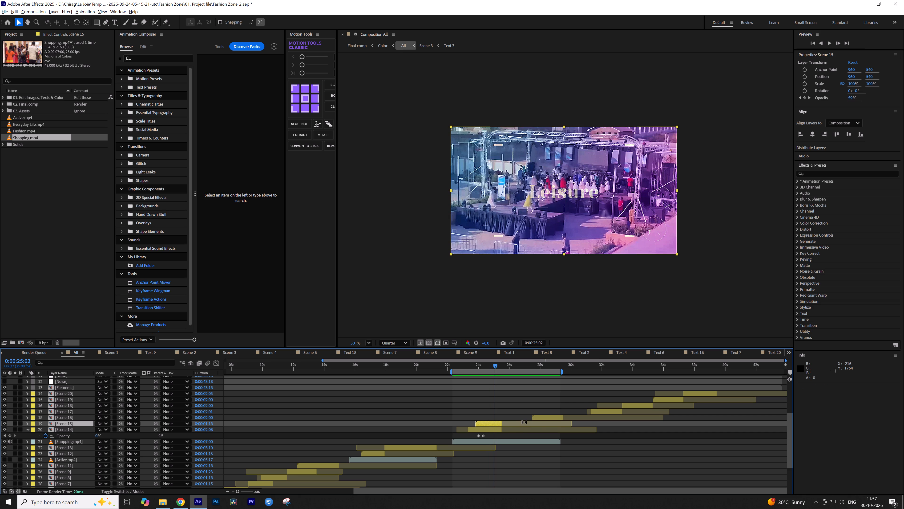
key("space")
key("space")
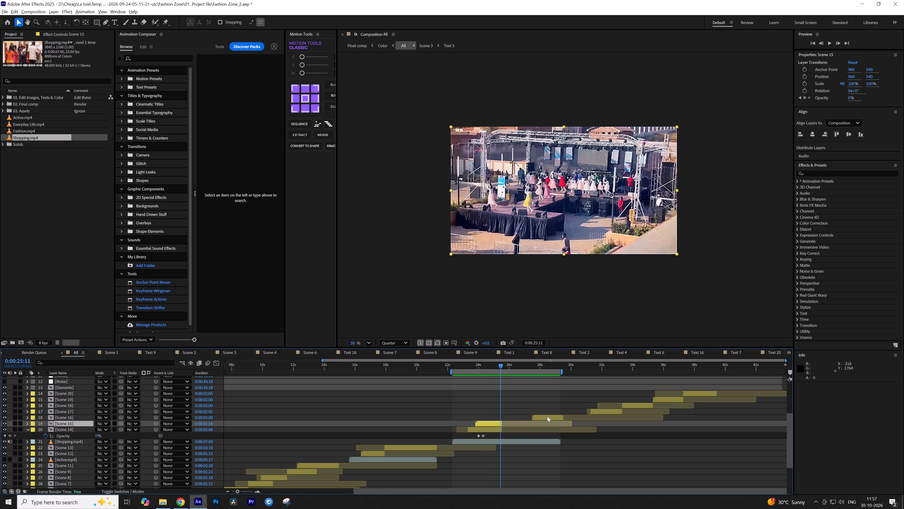
left_click_drag(547, 416, 516, 418)
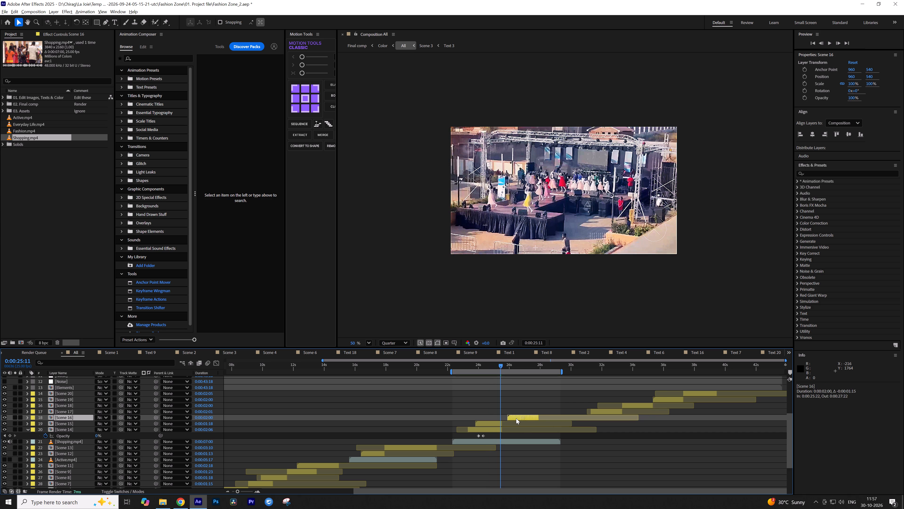
left_click_drag(516, 418, 517, 418)
Preview the Community Gatherings title and extend the Scene 16 layer's out point to 0:00:28:13.
key("space")
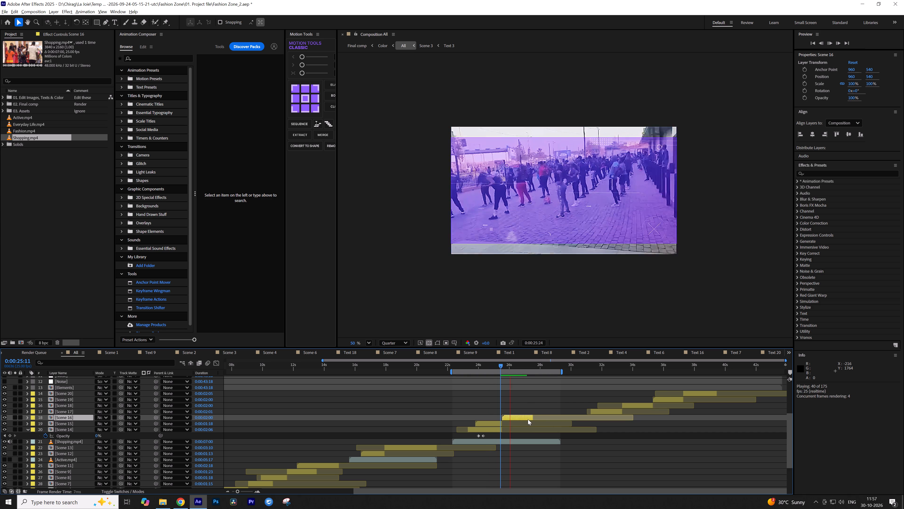
key("space")
left_click_drag(535, 418, 553, 418, "shift")
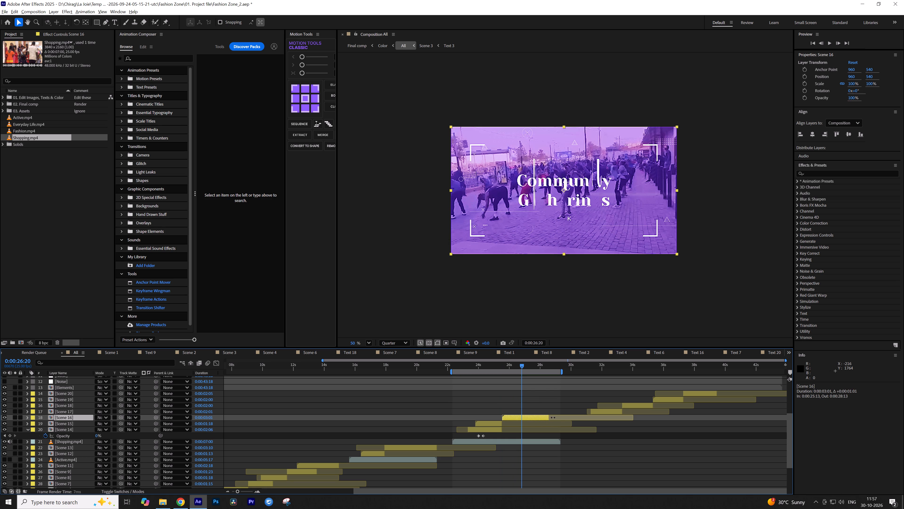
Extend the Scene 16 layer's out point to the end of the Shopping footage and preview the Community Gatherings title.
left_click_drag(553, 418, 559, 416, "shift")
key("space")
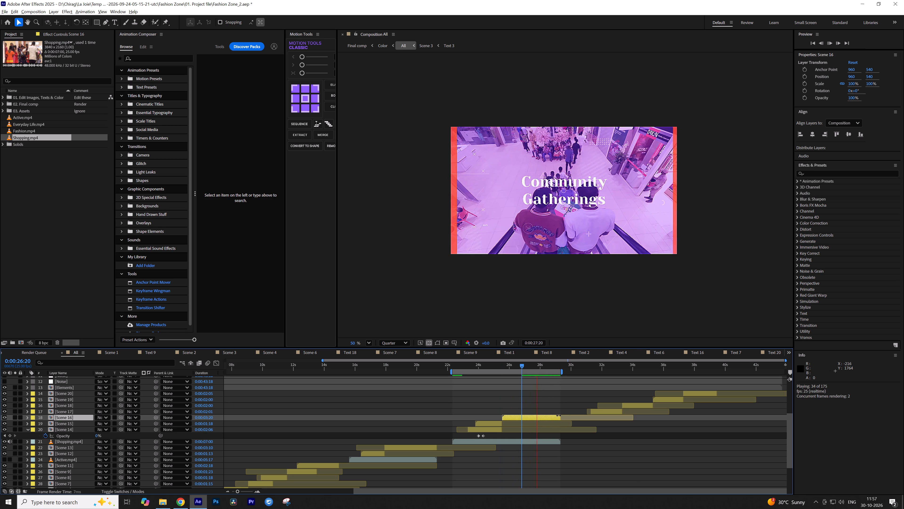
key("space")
Trim the Scene 16 layer's out point to 0:00:27:11, while the Community Gatherings title is fully shown.
left_click_drag(547, 366, 543, 368)
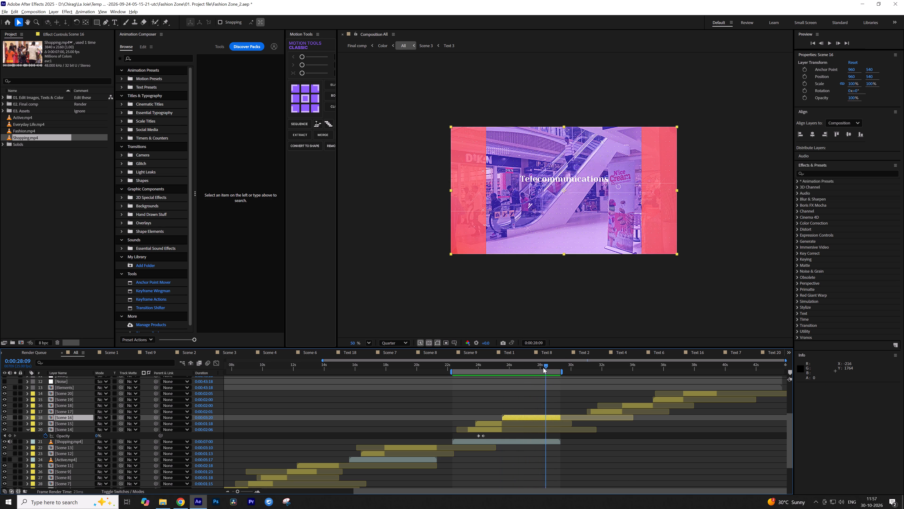
left_click_drag(543, 368, 531, 371)
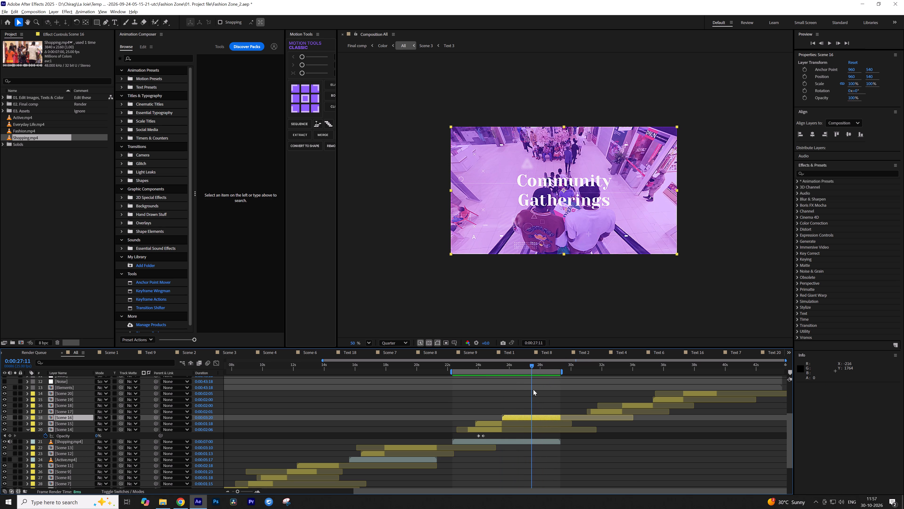
left_click(540, 416)
key("alt+bracketright")
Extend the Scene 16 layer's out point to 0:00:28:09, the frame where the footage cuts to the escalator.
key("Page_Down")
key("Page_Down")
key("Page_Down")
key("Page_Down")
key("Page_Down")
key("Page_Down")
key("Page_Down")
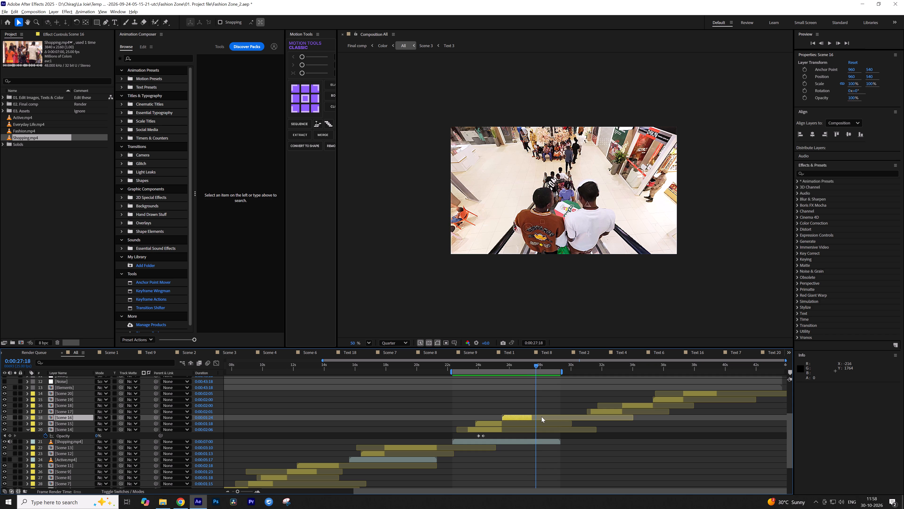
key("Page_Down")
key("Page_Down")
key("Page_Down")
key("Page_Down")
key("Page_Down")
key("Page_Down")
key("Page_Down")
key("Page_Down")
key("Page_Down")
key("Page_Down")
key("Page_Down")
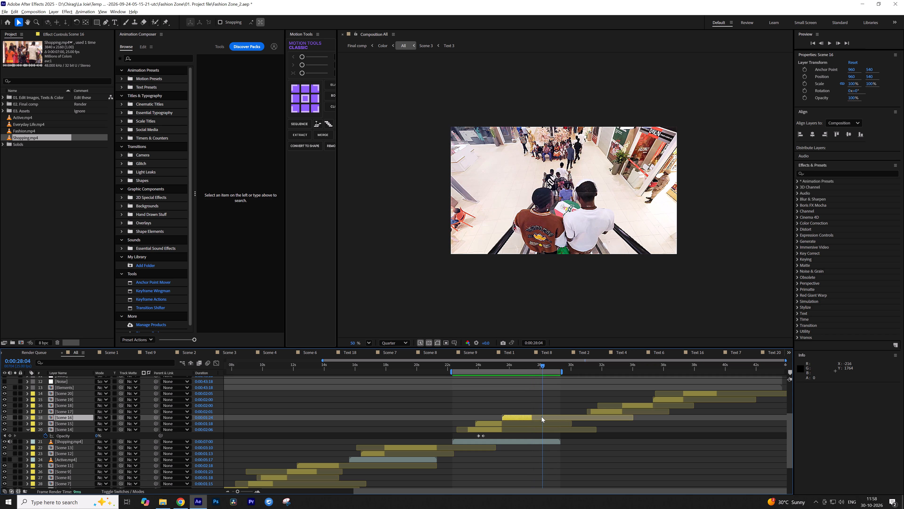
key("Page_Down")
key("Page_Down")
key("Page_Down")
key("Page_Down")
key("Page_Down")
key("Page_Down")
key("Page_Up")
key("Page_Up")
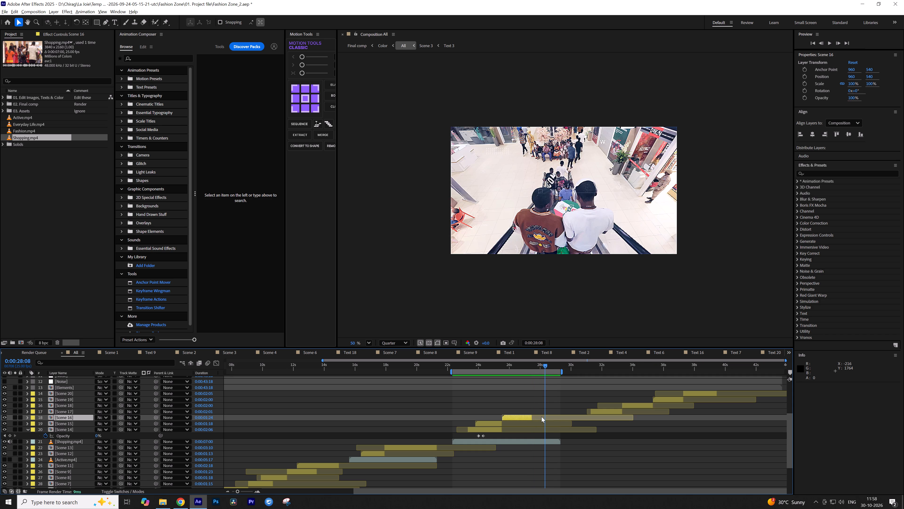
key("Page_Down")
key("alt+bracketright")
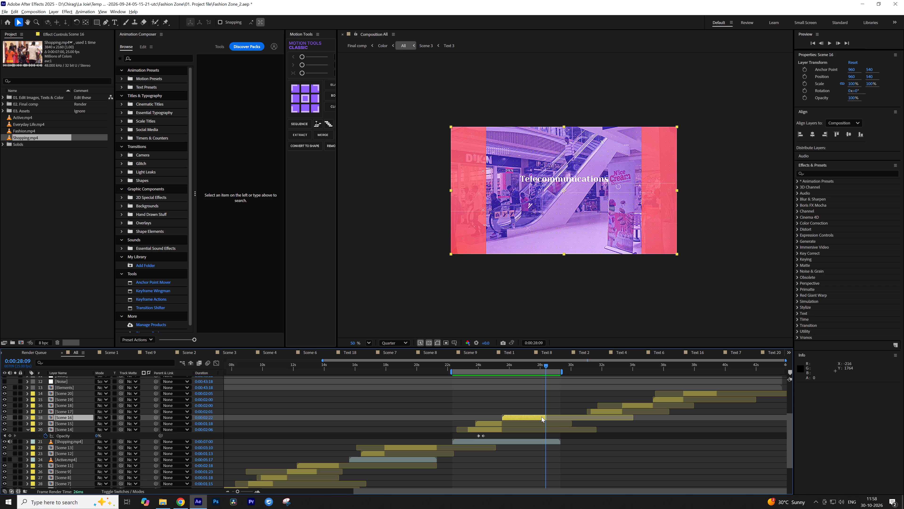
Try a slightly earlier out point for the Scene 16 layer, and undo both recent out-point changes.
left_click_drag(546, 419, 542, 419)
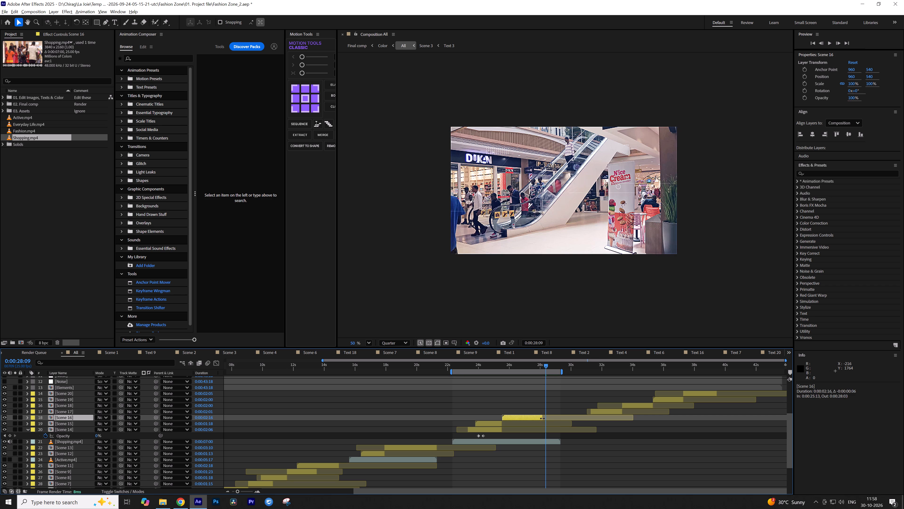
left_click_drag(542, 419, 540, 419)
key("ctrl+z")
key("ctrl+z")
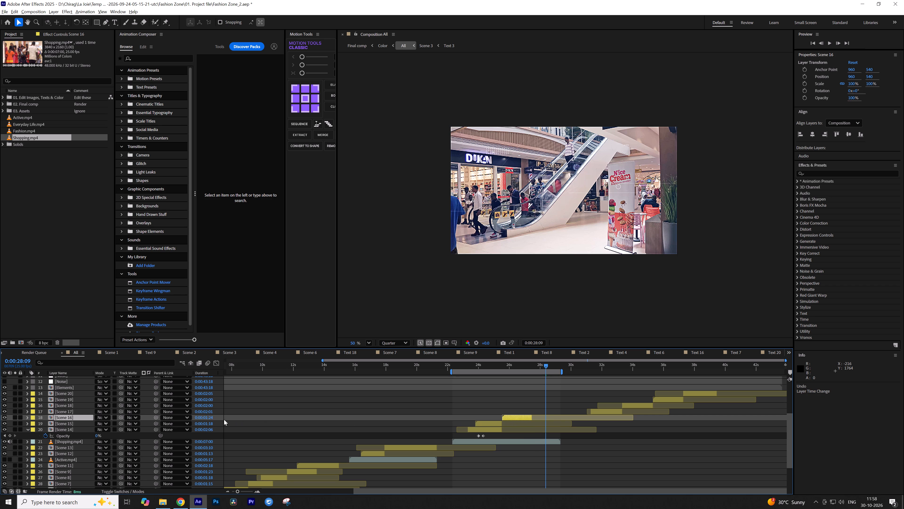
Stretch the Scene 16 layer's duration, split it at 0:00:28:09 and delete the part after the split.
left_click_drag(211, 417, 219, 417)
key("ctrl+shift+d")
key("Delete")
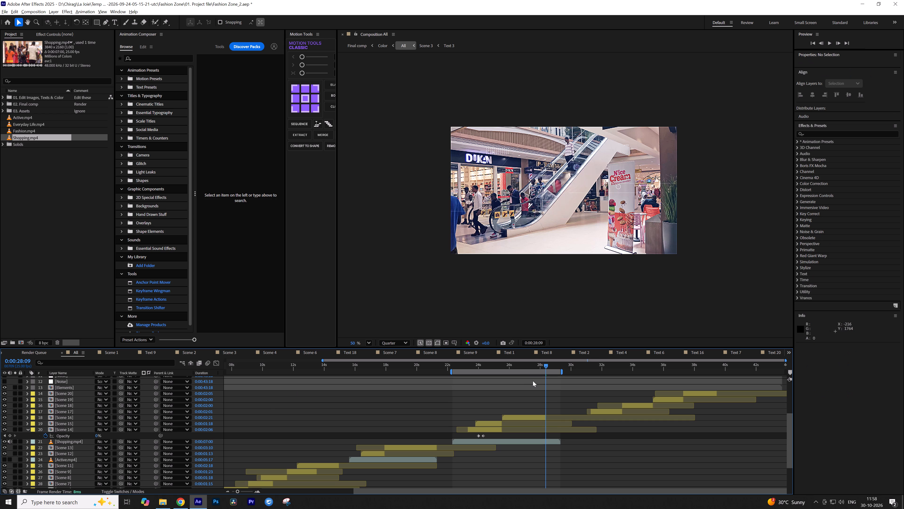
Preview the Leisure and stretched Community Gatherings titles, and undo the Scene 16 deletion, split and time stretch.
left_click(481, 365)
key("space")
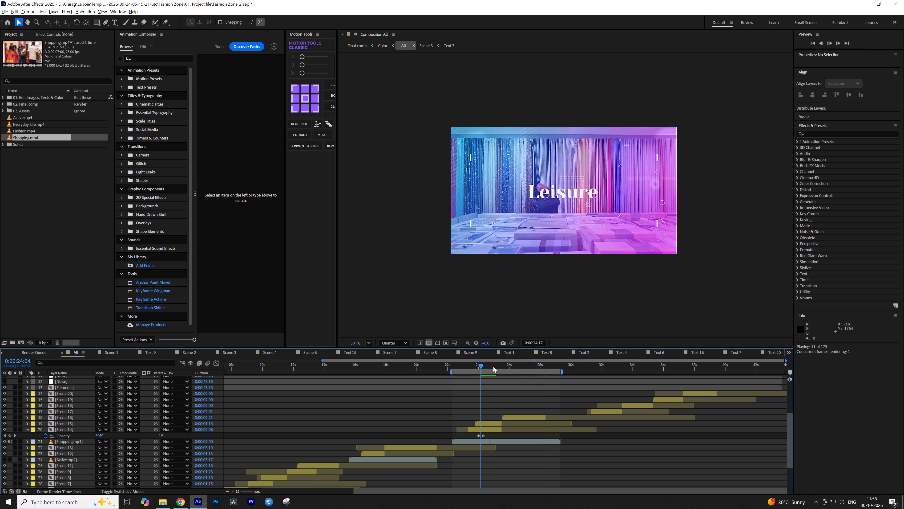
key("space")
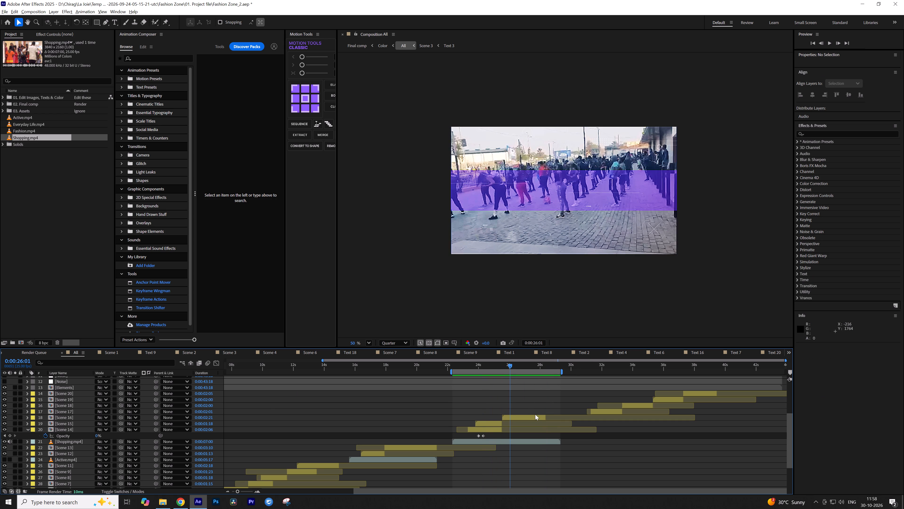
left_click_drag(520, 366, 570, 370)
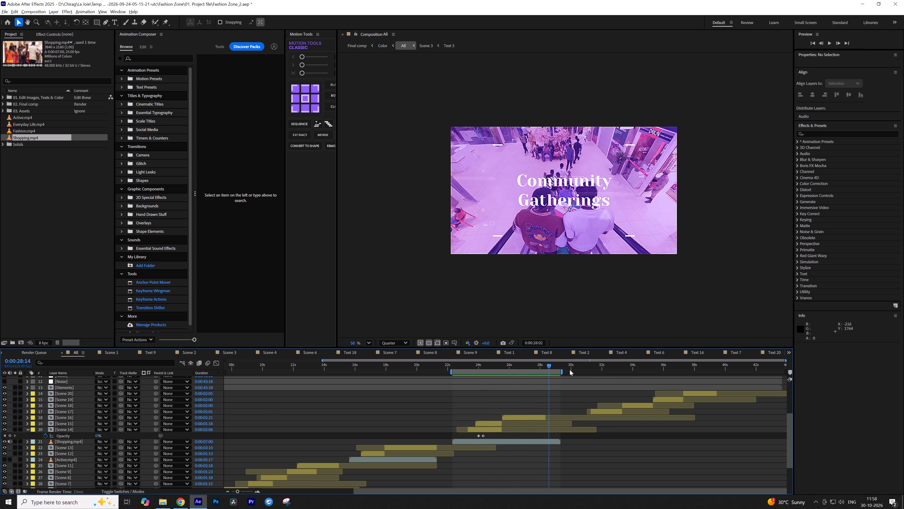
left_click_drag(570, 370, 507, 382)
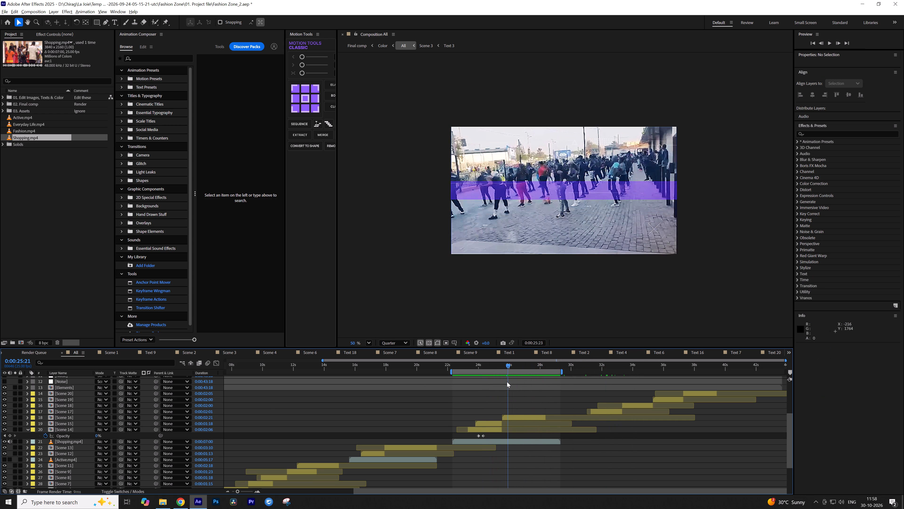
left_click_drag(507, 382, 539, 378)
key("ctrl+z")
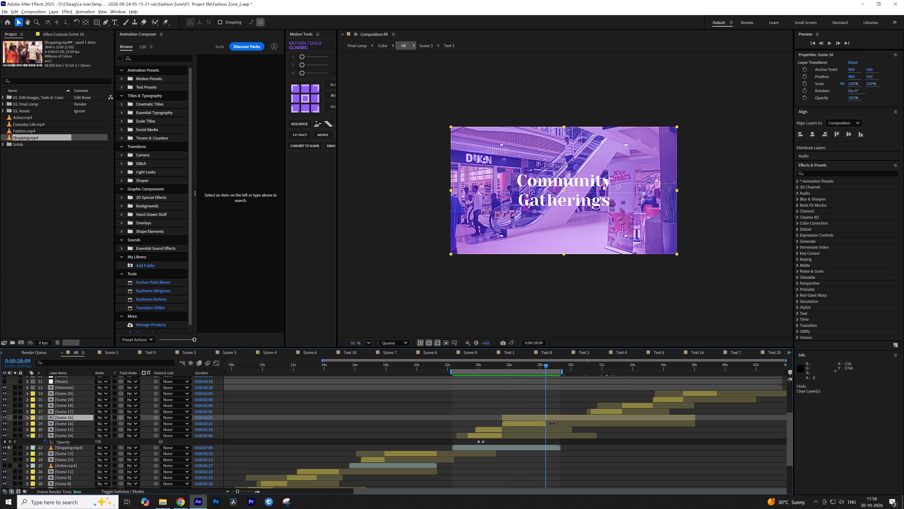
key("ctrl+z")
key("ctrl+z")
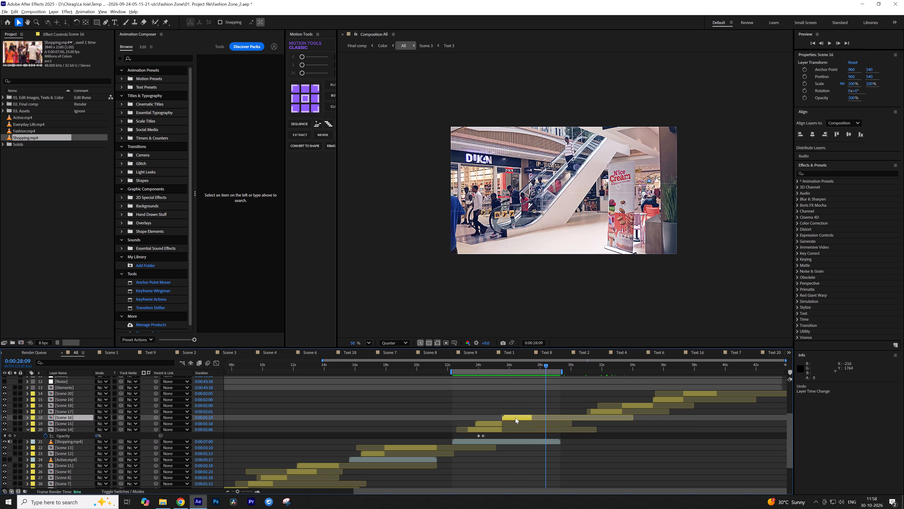
Move Scene 16 to finish with the Shopping footage, and place Scene 17 below it starting at 0:00:25:12.
left_click_drag(516, 418, 543, 417)
left_click_drag(604, 410, 527, 414)
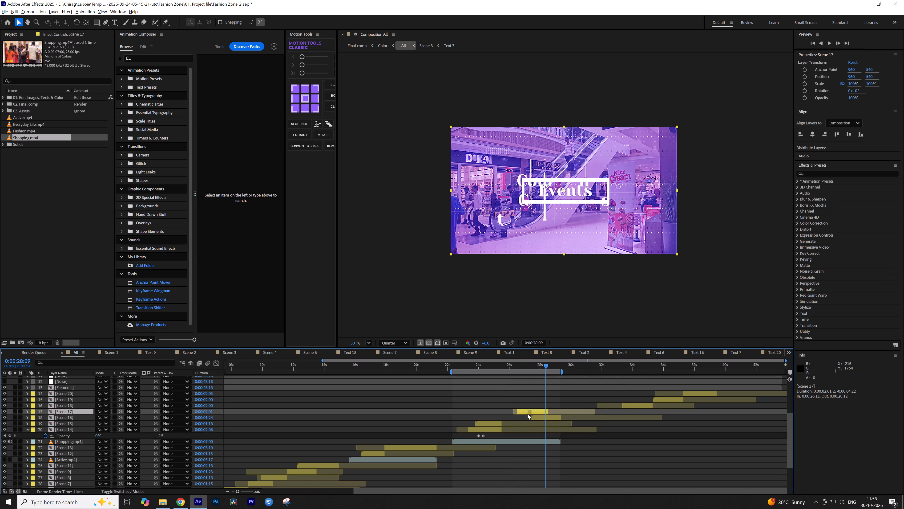
left_click_drag(527, 414, 514, 415)
left_click_drag(77, 412, 77, 421)
left_click(516, 417)
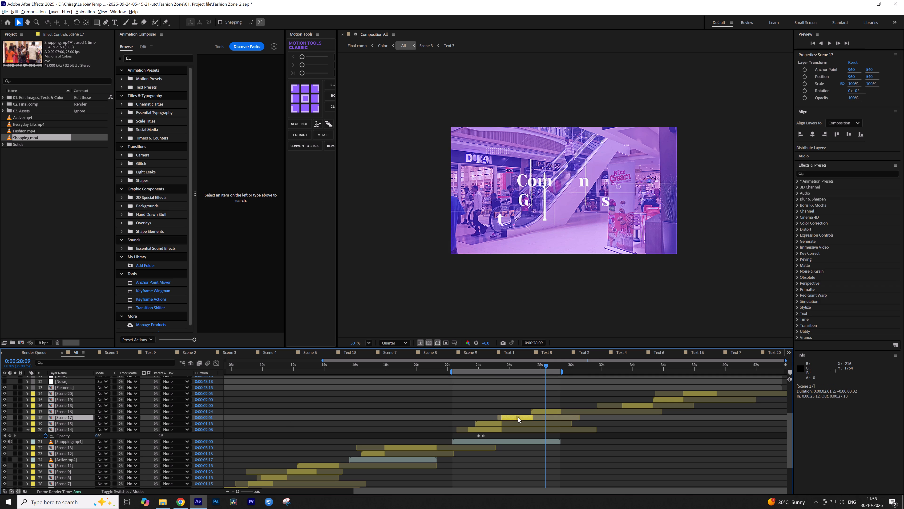
Preview the change from the Leisure title to the stage footage and move the Scene 17 layer to start at 0:00:24:13.
left_click(494, 366)
key("space")
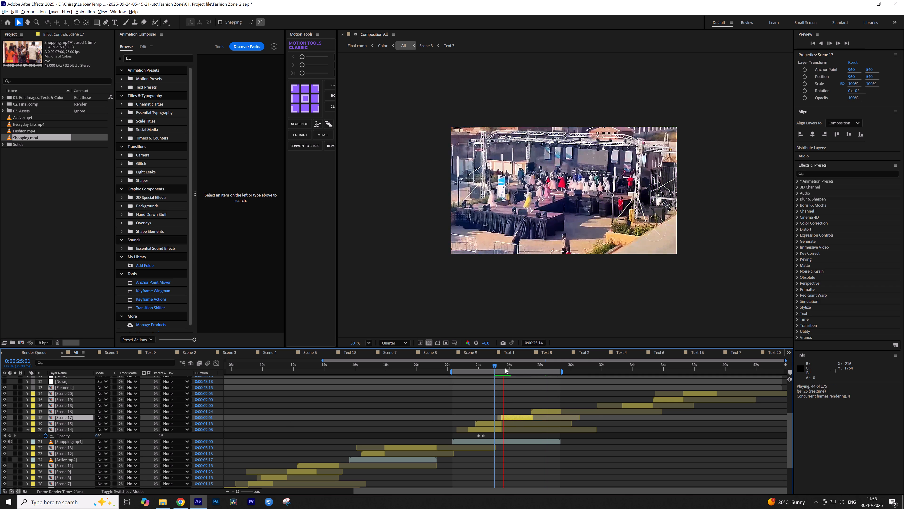
key("space")
left_click(488, 364)
key("space")
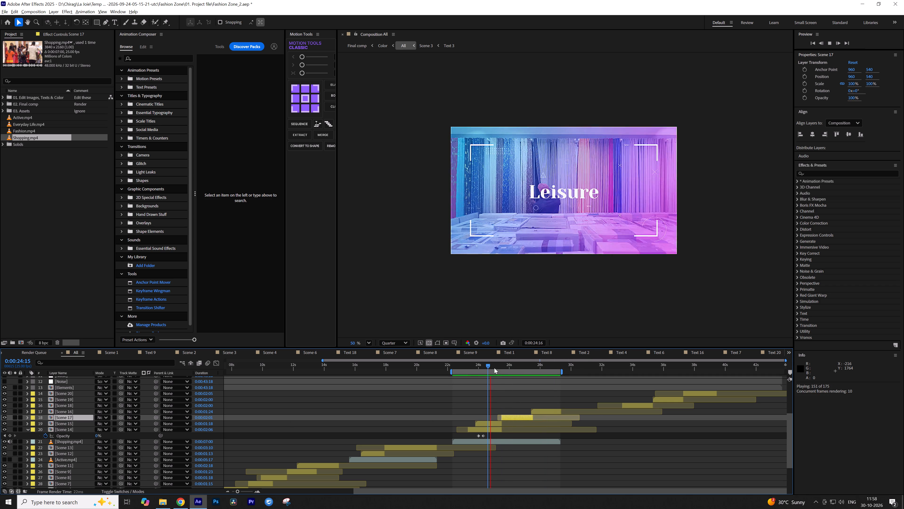
key("space")
left_click_drag(510, 417, 501, 419)
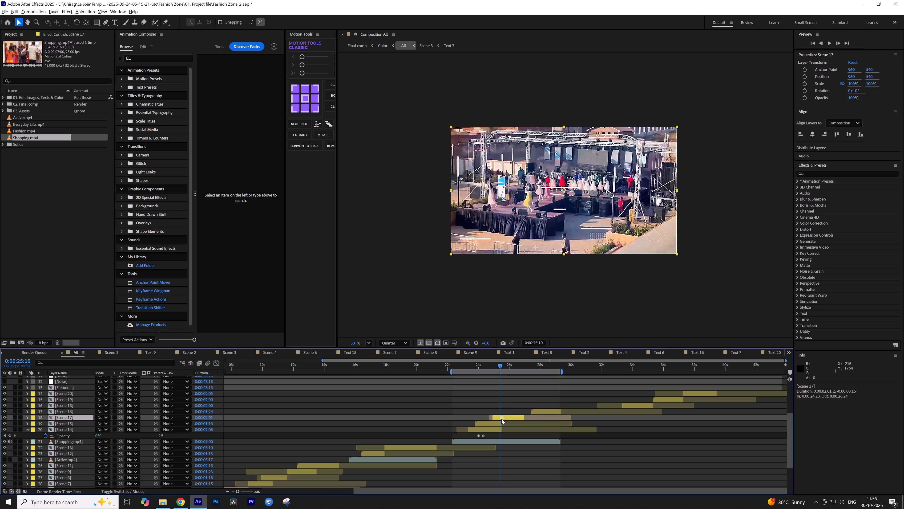
left_click_drag(501, 419, 495, 419)
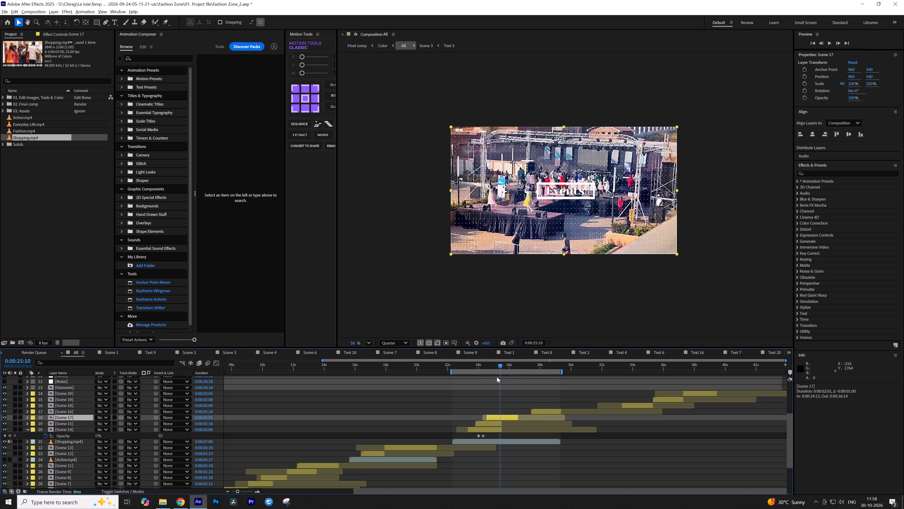
Preview the Events title into the outdoor crowd footage and move the Scene 16 layer to start at 0:00:25:23.
left_click(474, 365)
key("space")
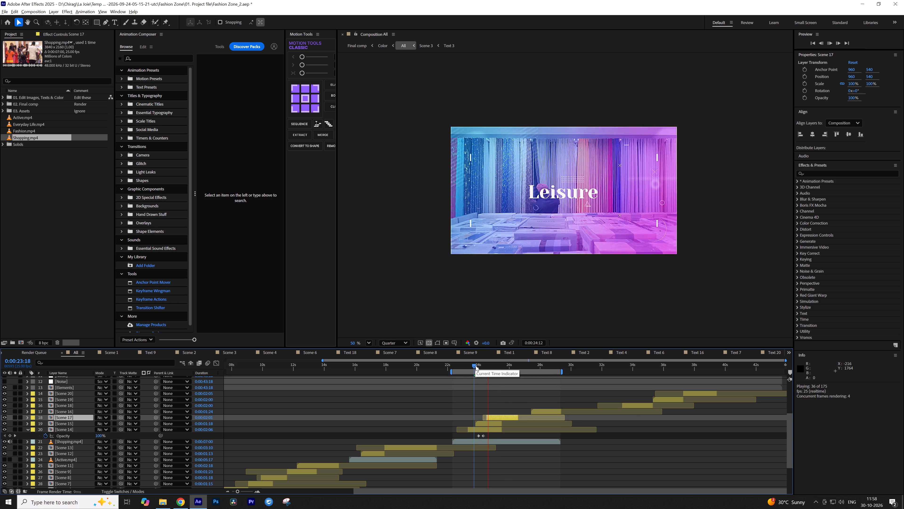
key("space")
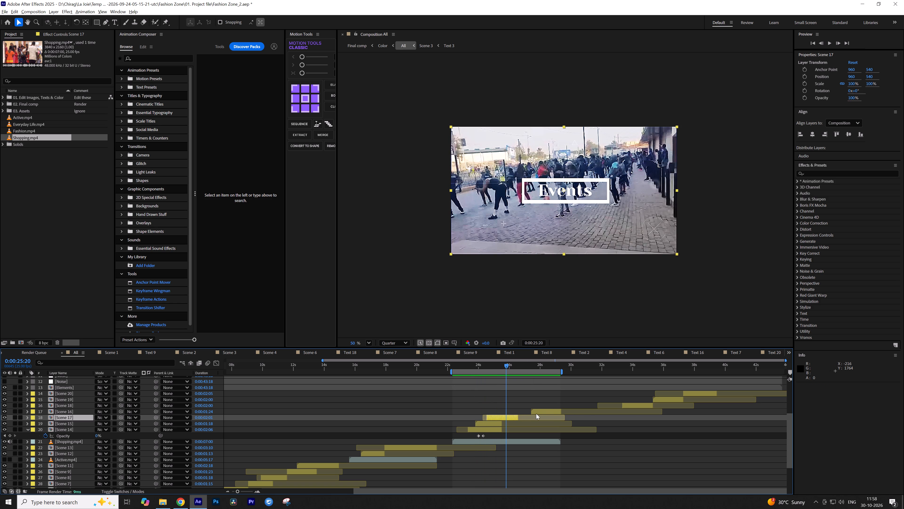
key("space")
key("space")
left_click_drag(547, 412, 522, 412)
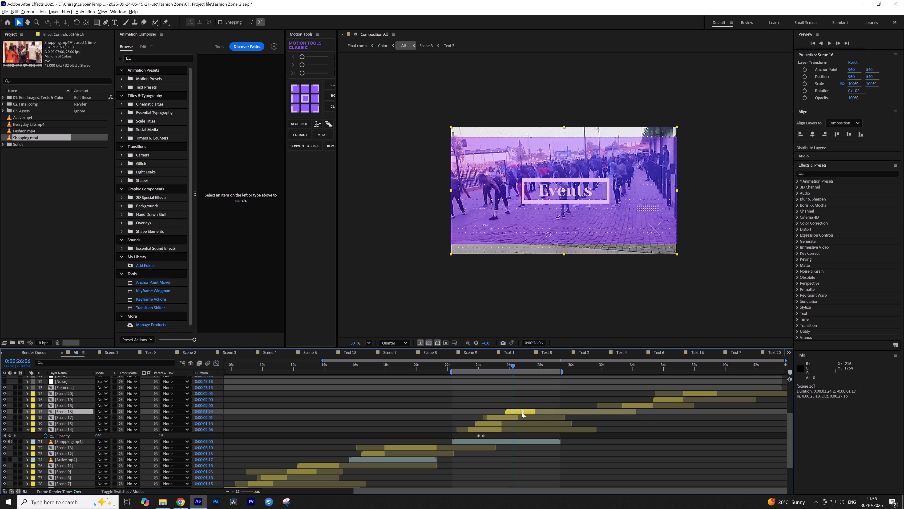
left_click_drag(522, 412, 525, 412)
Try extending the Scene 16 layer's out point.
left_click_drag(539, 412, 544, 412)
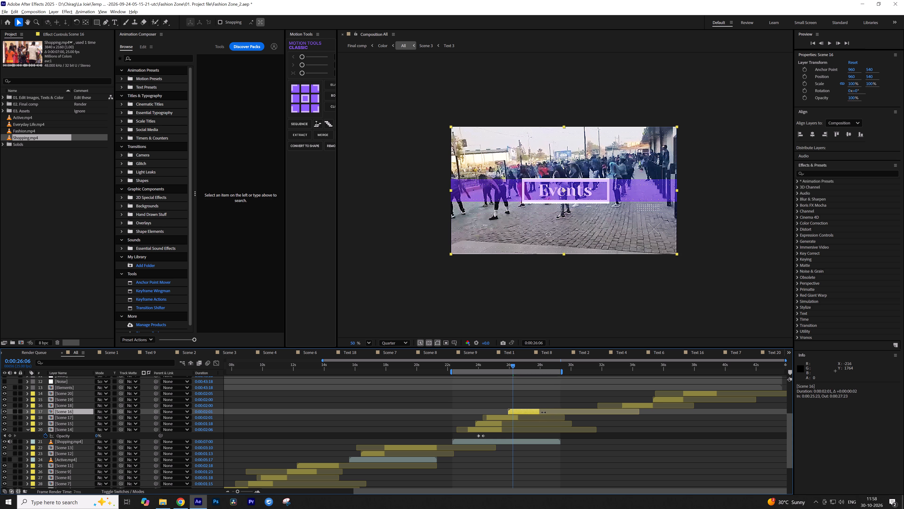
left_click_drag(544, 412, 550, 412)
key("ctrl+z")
Preview the Shopping section's title sequence, checking the timing of the Leisure, Events and Community Gatherings titles.
key("space")
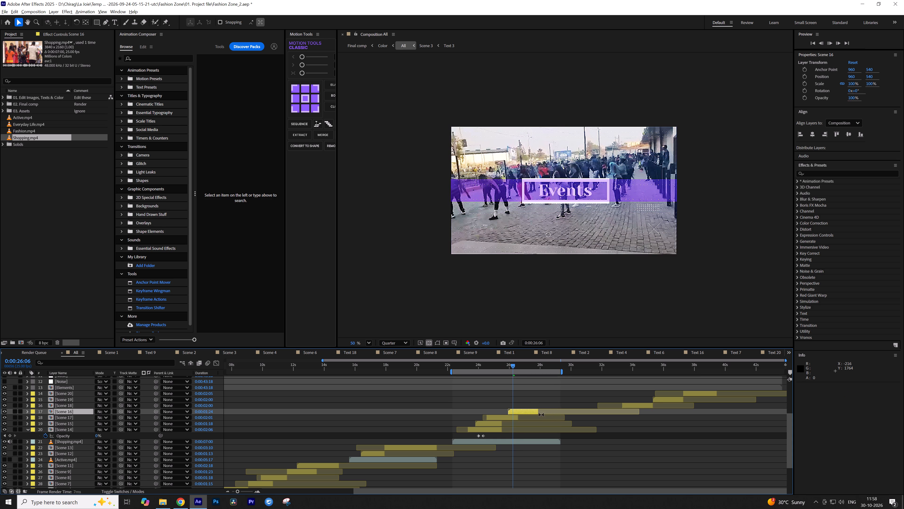
key("space")
left_click(494, 365)
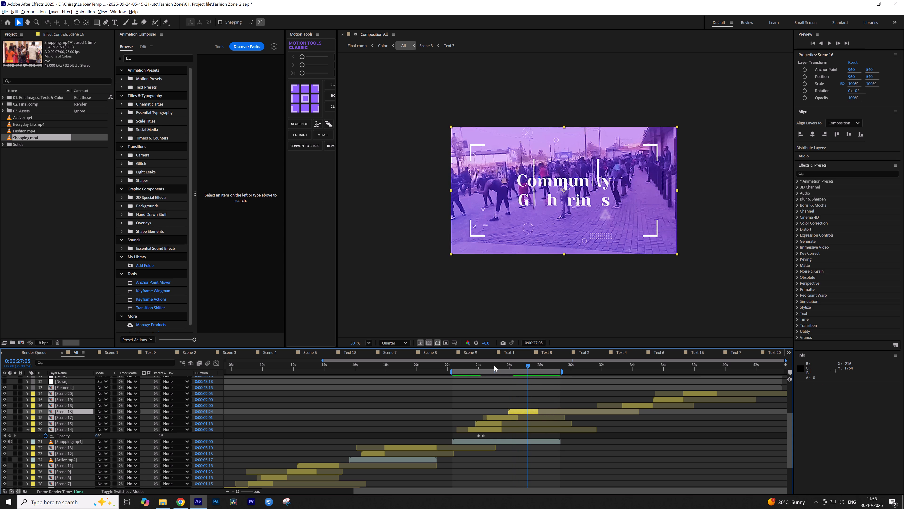
key("space")
key("space")
left_click(472, 364)
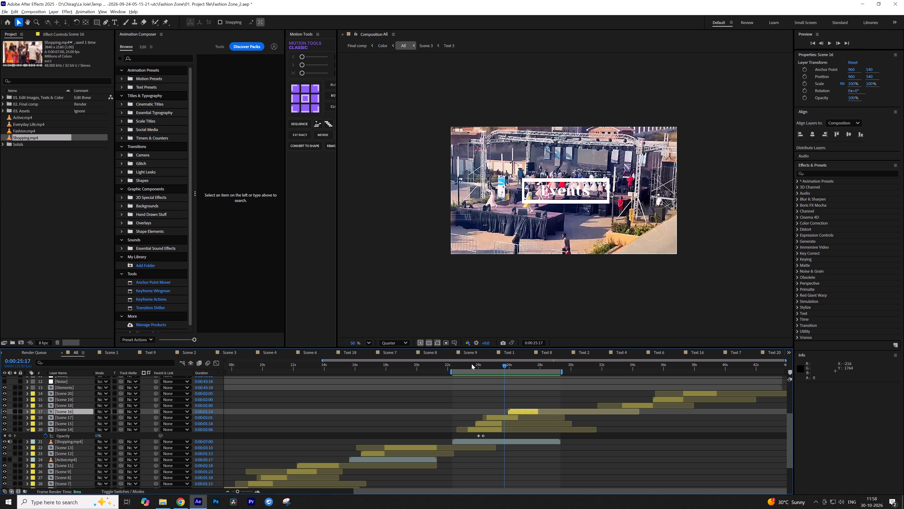
left_click_drag(463, 365, 456, 368)
key("space")
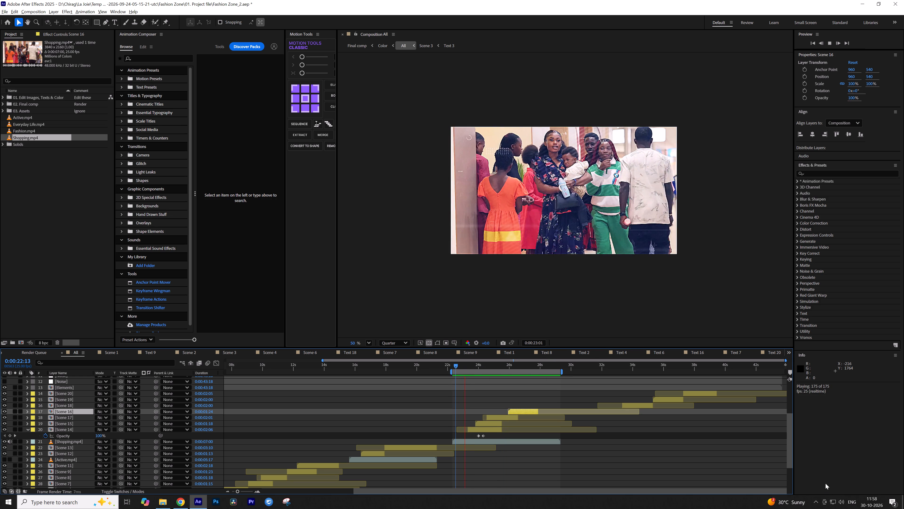
key("space")
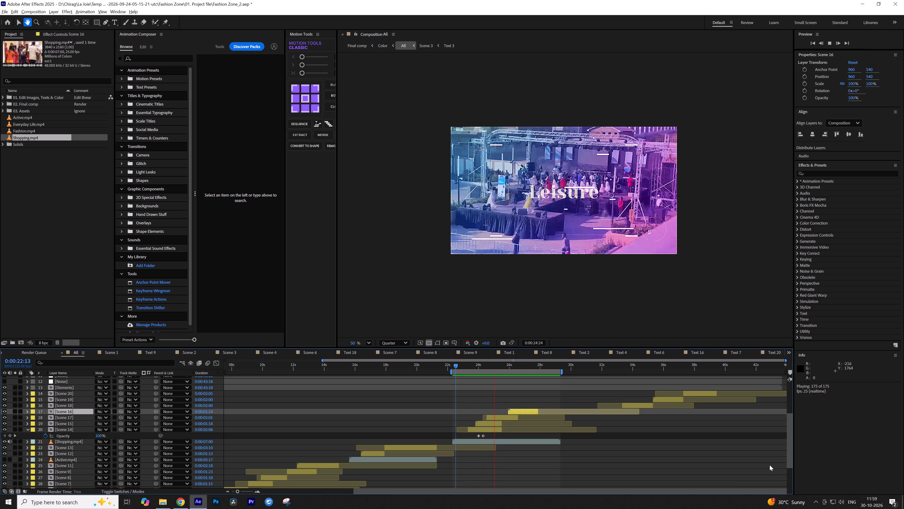
Shift both Opacity keyframes of the Scene 15 layer earlier so the Leisure title's fade-out ends at about 0:00:25:01.
left_click(493, 424)
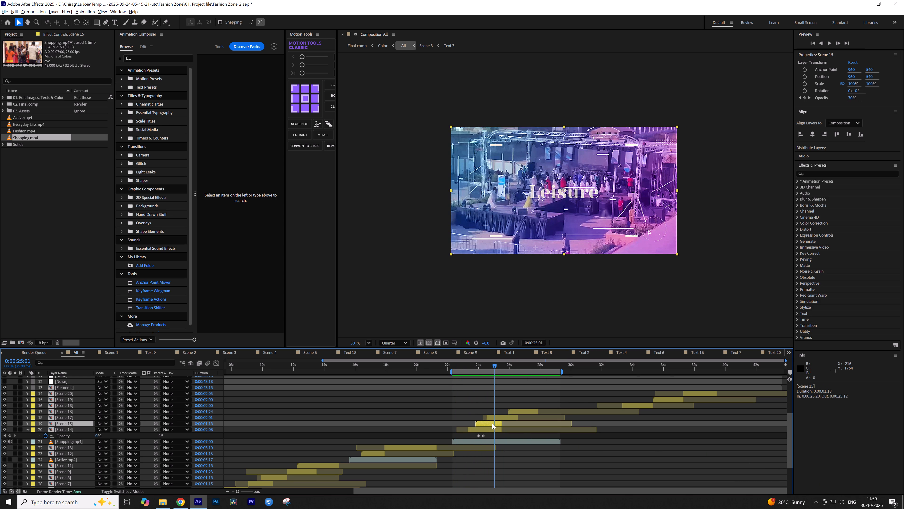
key("t")
left_click_drag(501, 430, 492, 433)
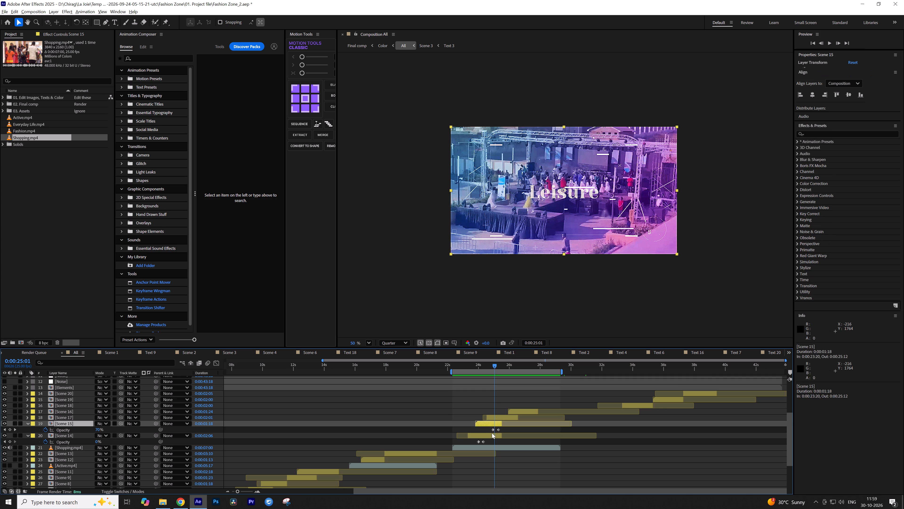
left_click_drag(492, 433, 492, 433)
left_click_drag(494, 430, 490, 431)
left_click(515, 429)
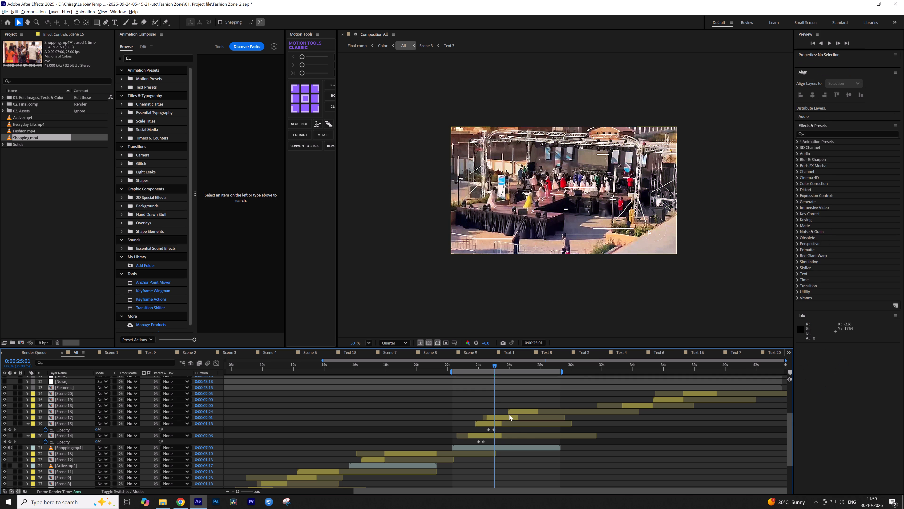
Move the Scene 17 layer earlier in the timeline, starting it at 0:00:24:03.
left_click(509, 415)
key("t")
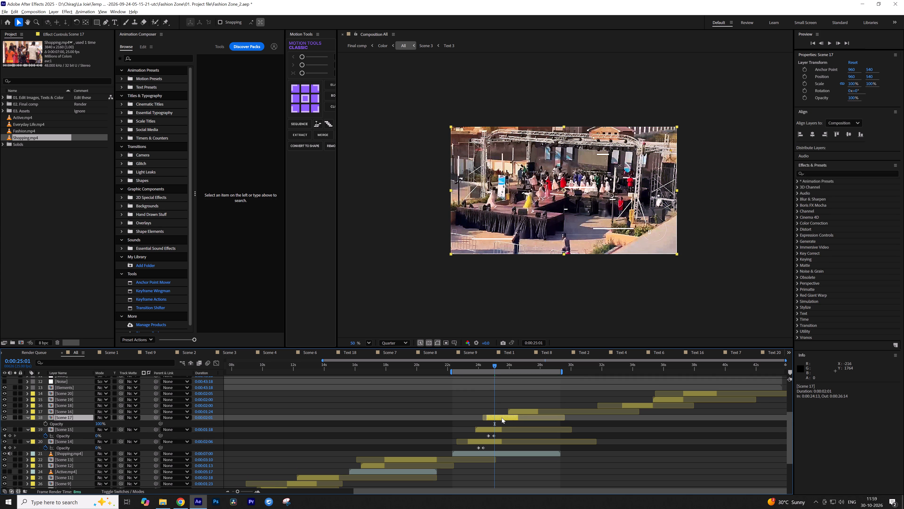
left_click_drag(501, 418, 495, 419)
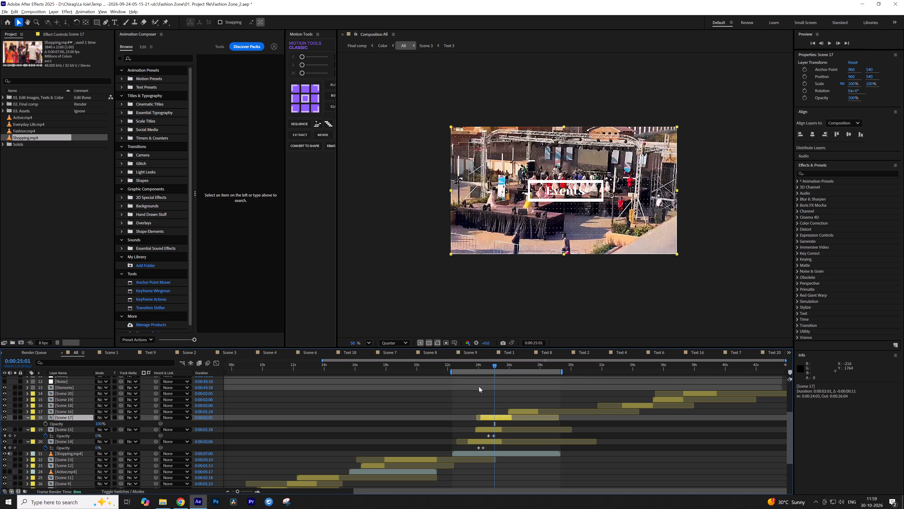
Preview the Events title from the start of the Shopping section and move the Scene 16 layer to start at 0:00:25:03.
left_click(455, 368)
key("space")
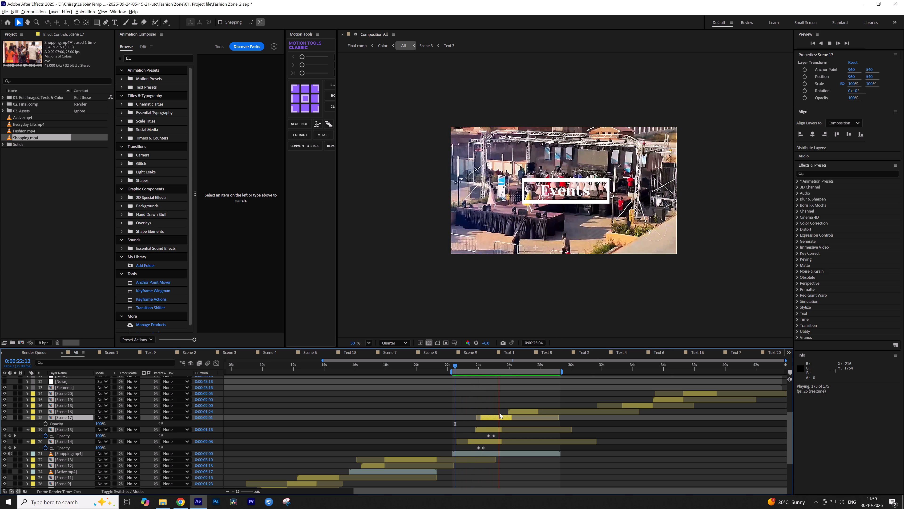
key("space")
left_click_drag(521, 413, 516, 414)
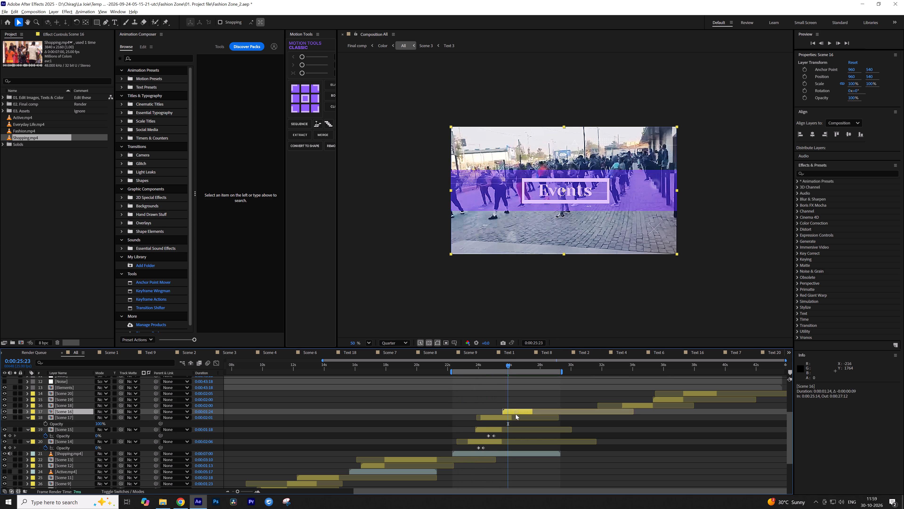
left_click_drag(516, 414, 509, 416)
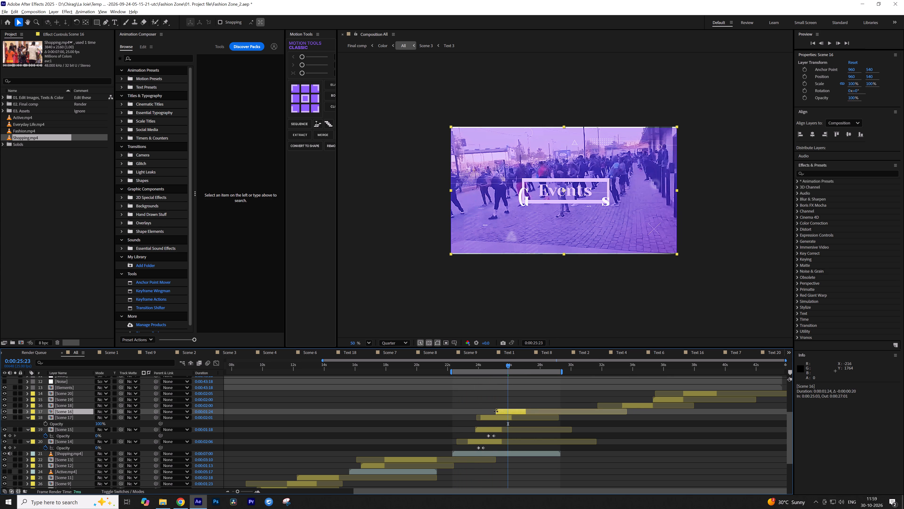
Copy the Scene 15 layer's two fade-out Opacity keyframes onto the Scene 17 layer, starting at 0:00:25:16.
key("t")
left_click(507, 421)
key("t")
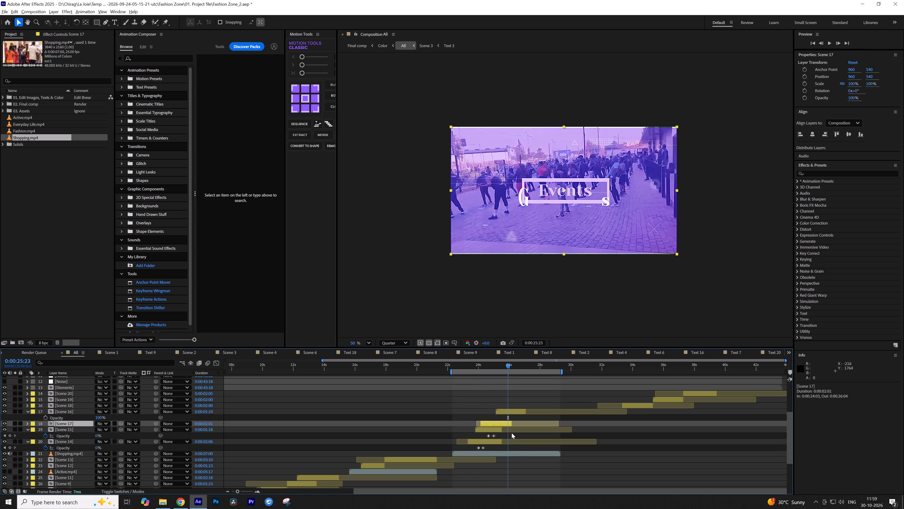
key("t")
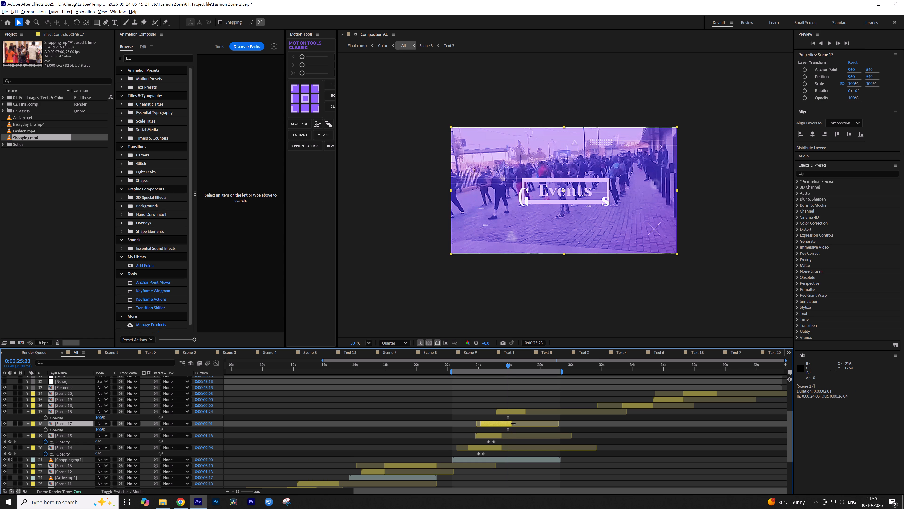
left_click_drag(509, 366, 505, 368)
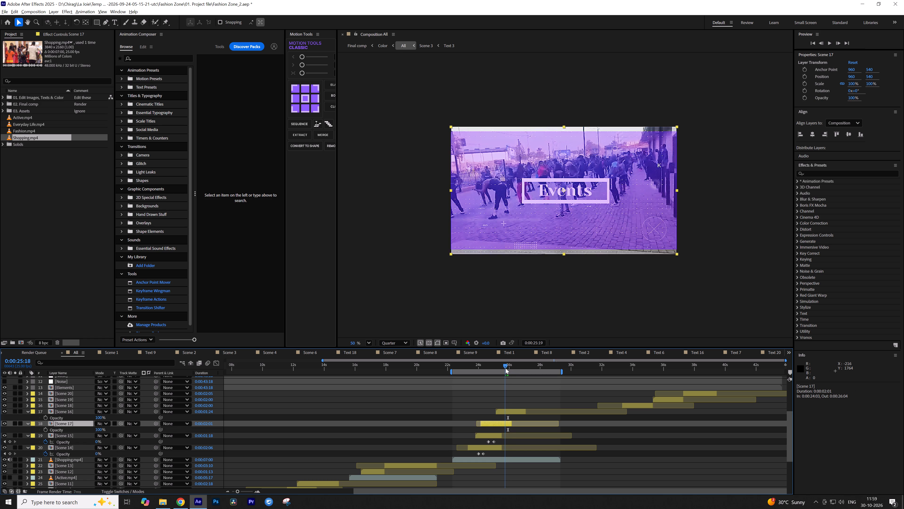
left_click_drag(505, 368, 504, 369)
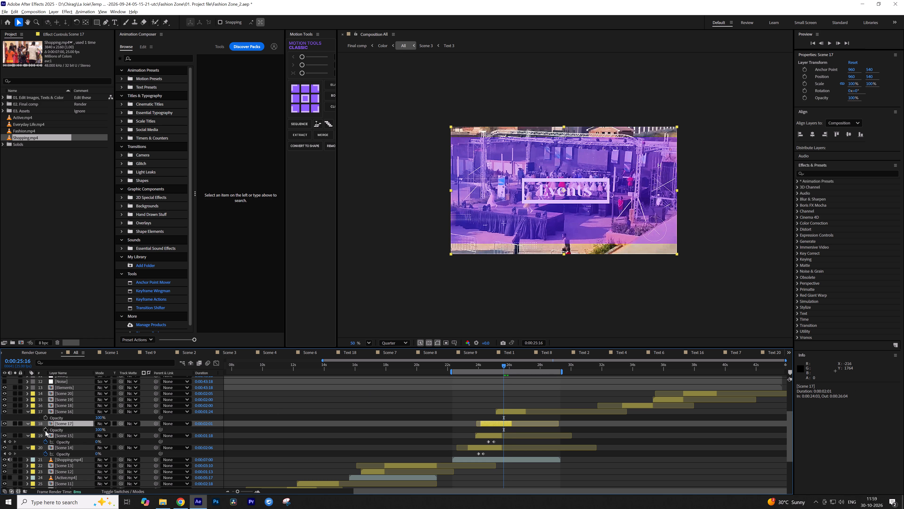
left_click_drag(499, 443, 484, 442)
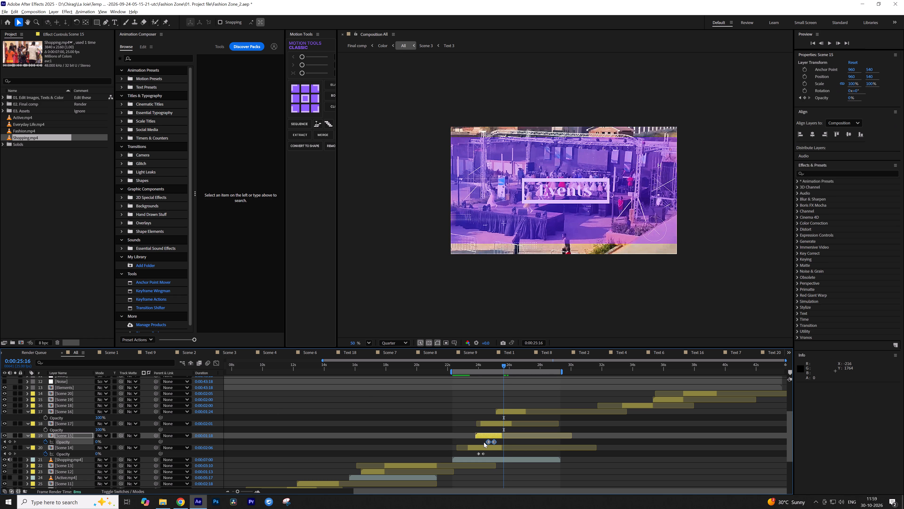
key("ctrl+c")
key("ctrl+v")
key("ctrl+z")
left_click(508, 424)
key("ctrl+v")
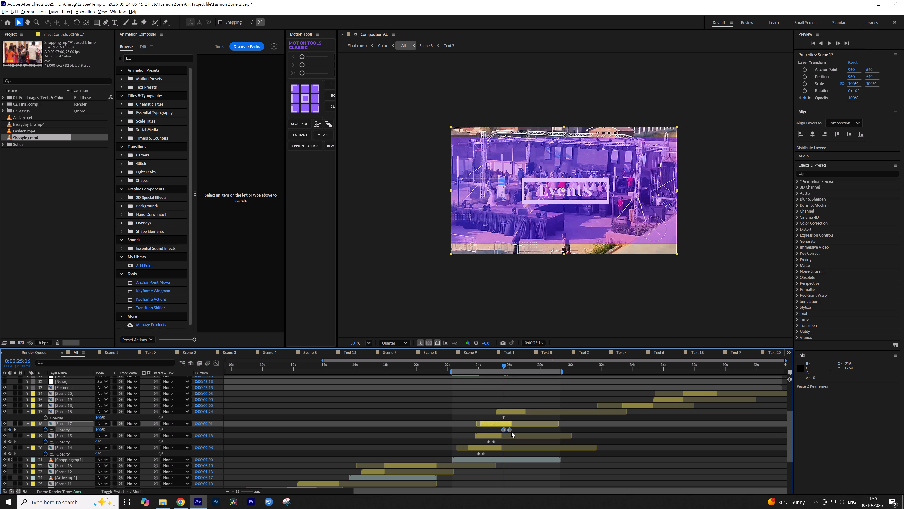
Paste the same Opacity keyframes onto the Scene 16 layer at 0:00:25:16 and time-reverse them into a fade-in.
left_click(508, 411)
key("ctrl+v")
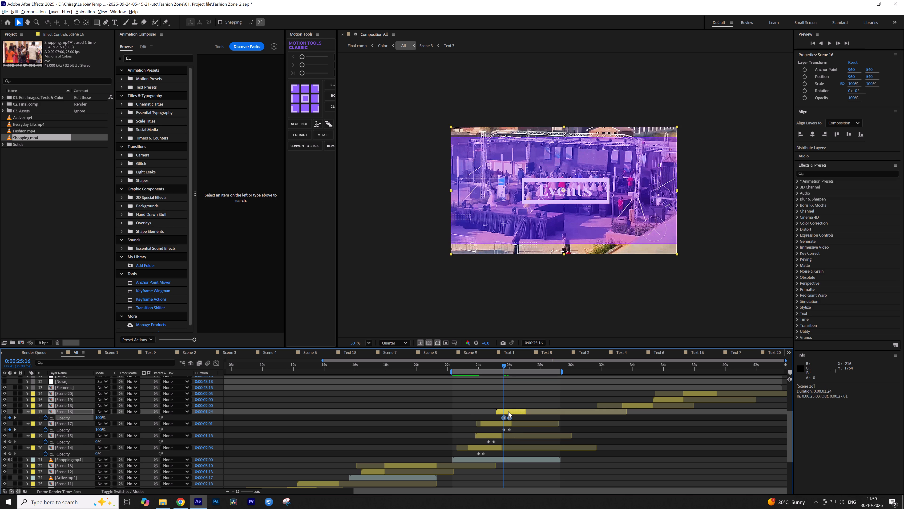
right_click(510, 417)
left_click(535, 412)
left_click(613, 412)
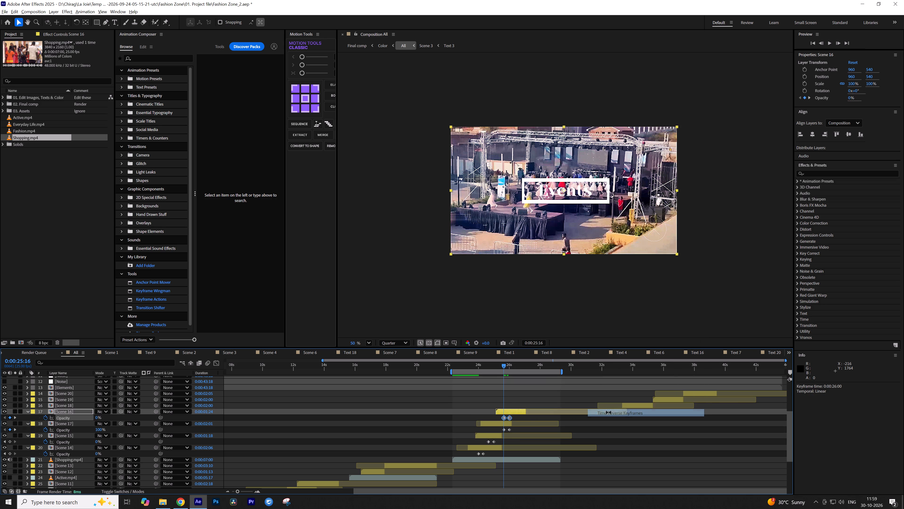
left_click(550, 404)
Preview the Community Gatherings title and step frame by frame through the cut from the outdoor crowd to the mall shot.
key("space")
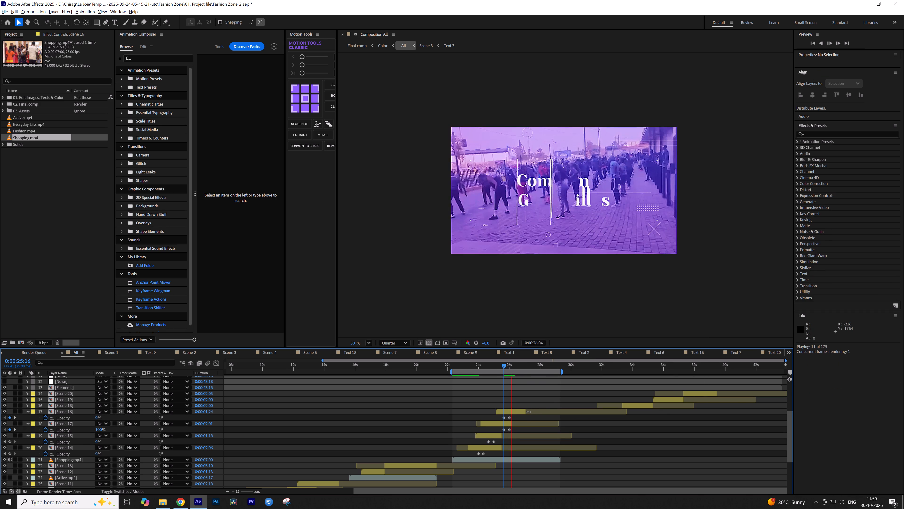
key("space")
key("space")
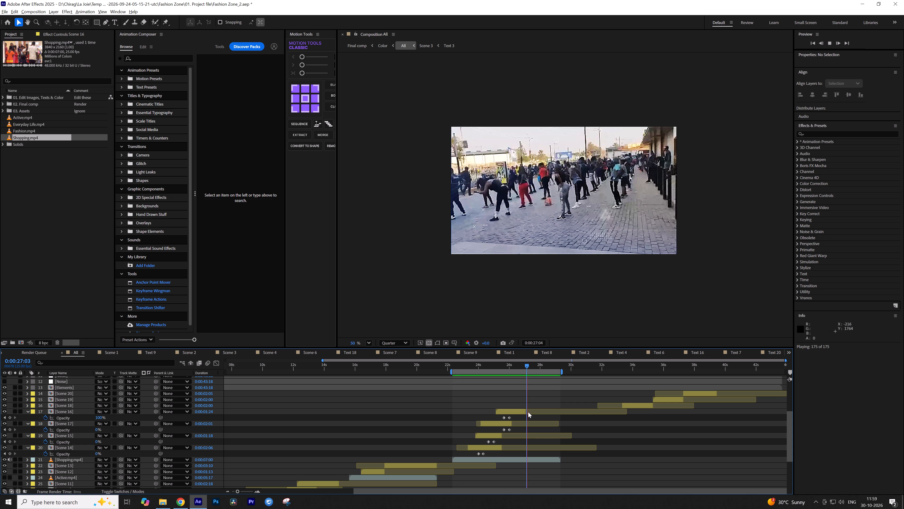
key("space")
key("Page_Up")
key("Page_Up")
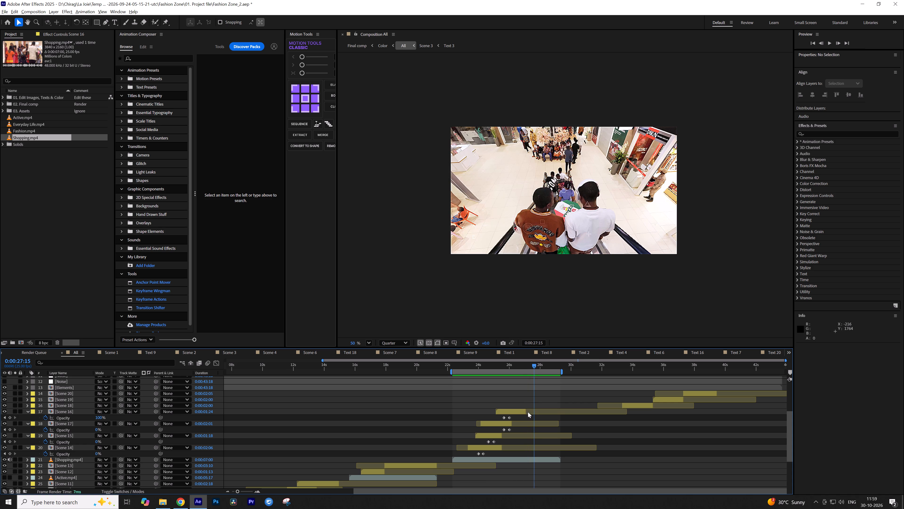
key("Page_Up")
key("Page_Up")
key("Page_Up")
key("Page_Up")
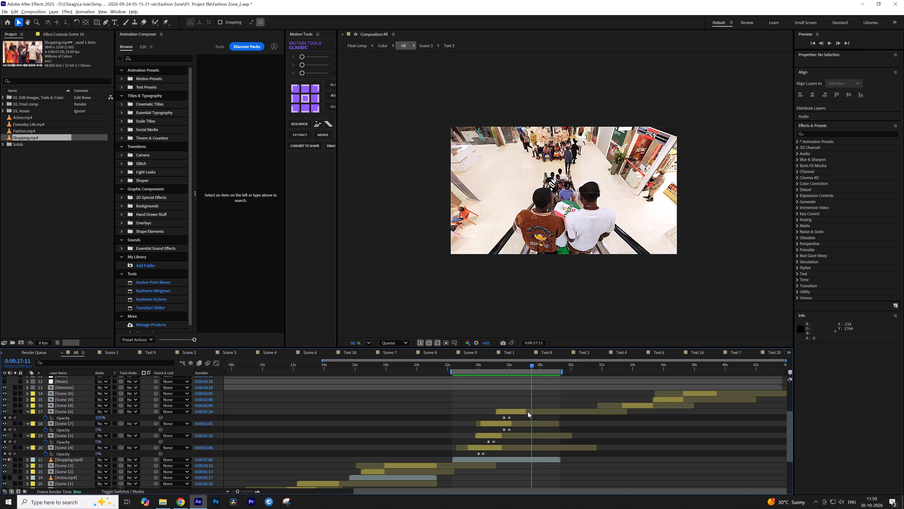
key("Page_Up")
key("Page_Up")
key("Page_Down")
key("Page_Down")
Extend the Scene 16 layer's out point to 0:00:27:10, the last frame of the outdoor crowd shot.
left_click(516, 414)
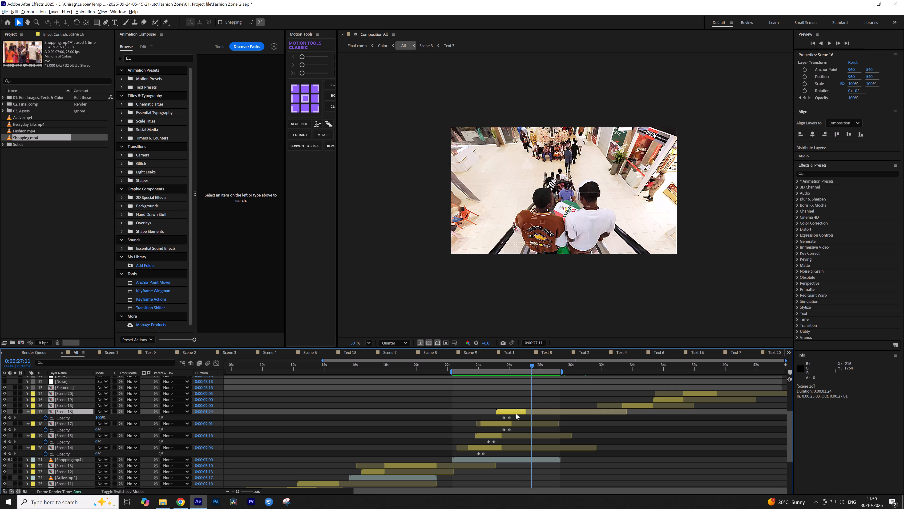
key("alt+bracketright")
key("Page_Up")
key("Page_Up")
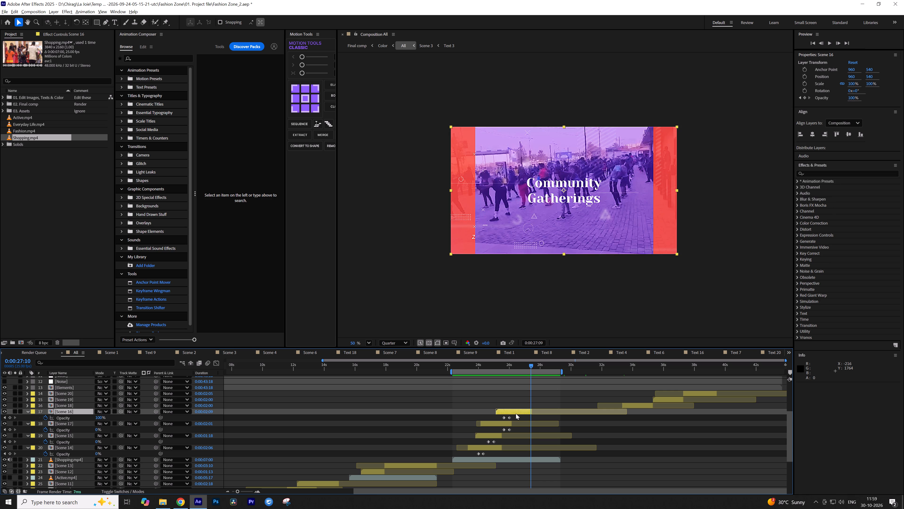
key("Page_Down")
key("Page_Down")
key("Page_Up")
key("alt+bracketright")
Trim the end of the Scene 16 layer back to a duration of 0:00:02:01.
left_click_drag(531, 413, 526, 414)
left_click_drag(526, 369, 524, 370)
key("ctrl+z")
Check the end of the outdoor crowd shot and time-stretch the Scene 16 layer to a duration of 0:00:02:08, ending at 0:00:27:10.
left_click_drag(531, 365, 524, 366)
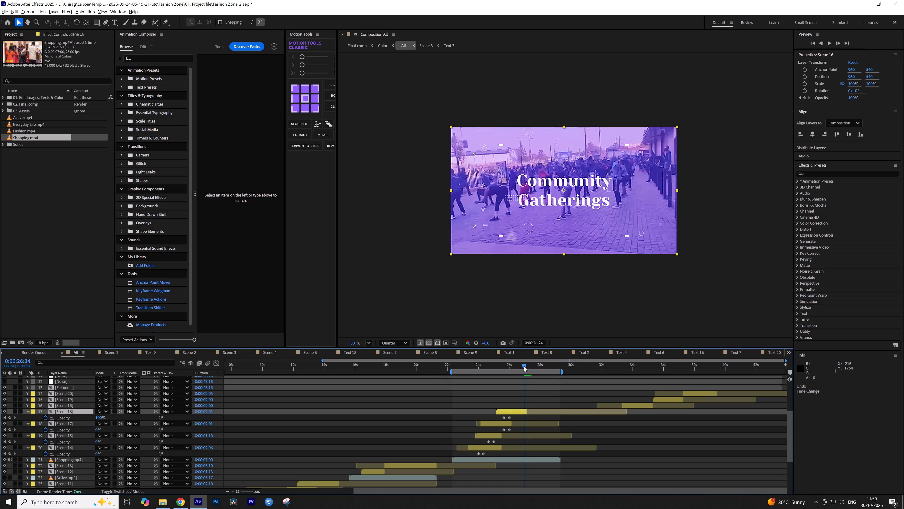
left_click_drag(524, 366, 526, 366)
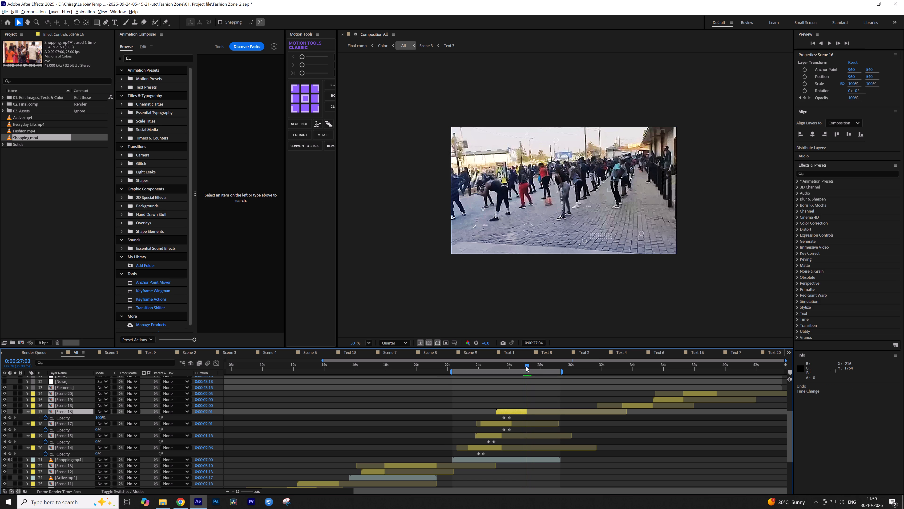
left_click_drag(526, 366, 532, 366)
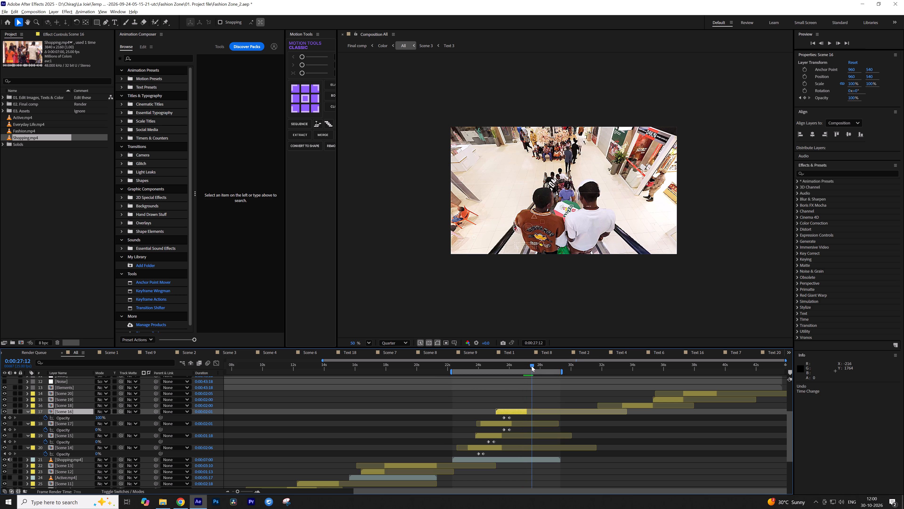
left_click_drag(532, 366, 530, 367)
key("Page_Down")
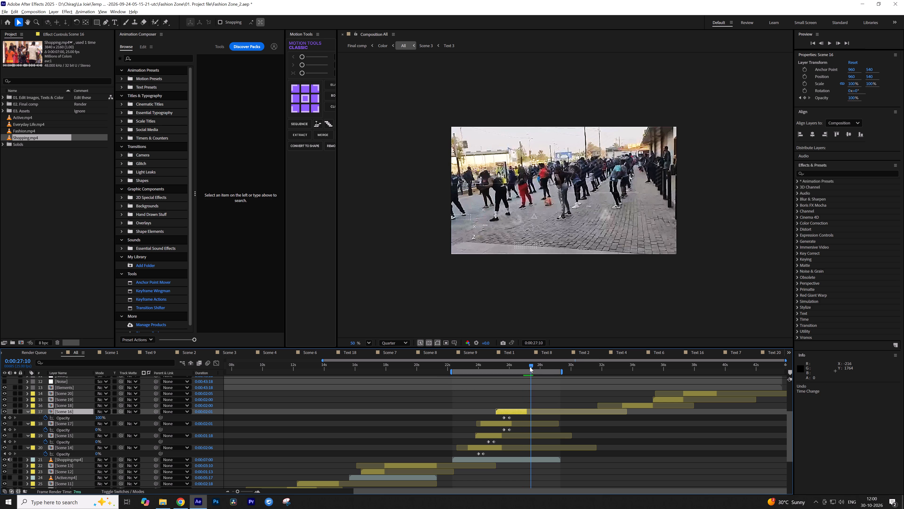
key("Page_Down")
left_click_drag(209, 409, 210, 409)
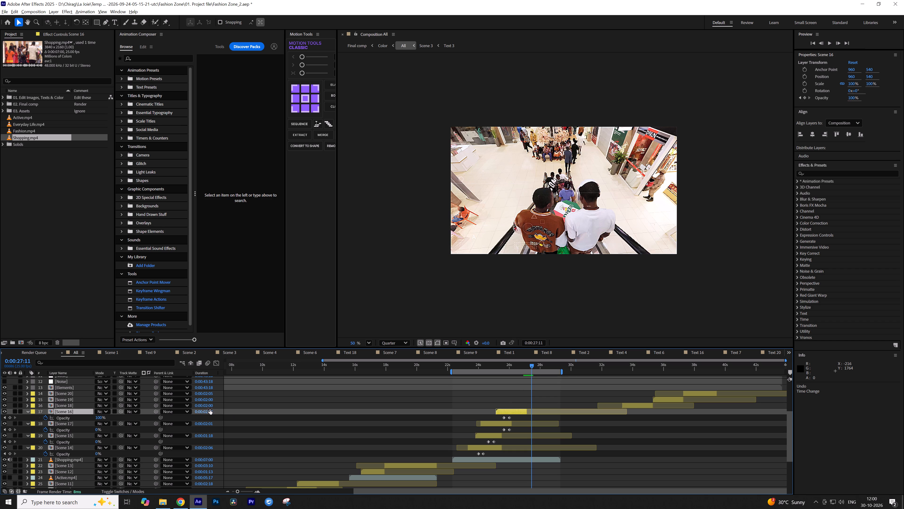
left_click_drag(210, 409, 211, 409)
left_click(211, 409)
left_click(503, 300)
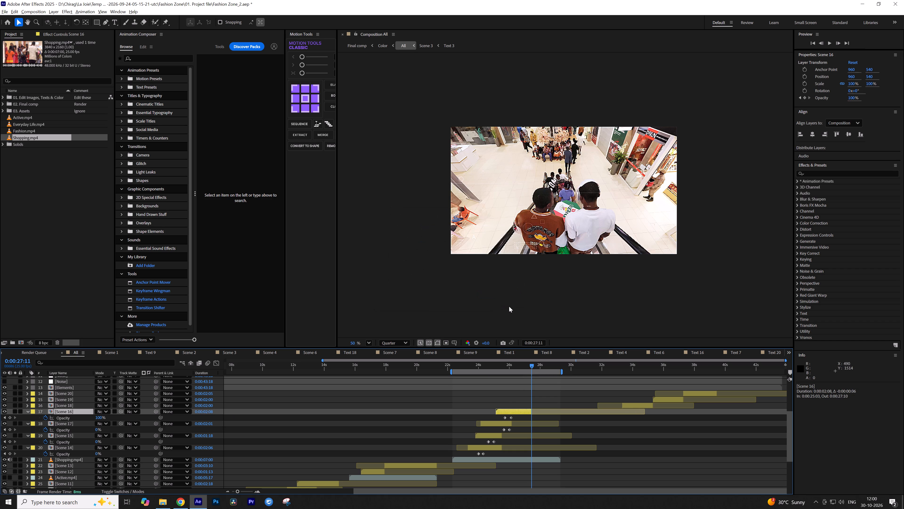
Preview the retimed Shopping titles, checking the Events to Community Gatherings crossfade and the cut at the title's end.
key("Page_Up")
left_click(459, 365)
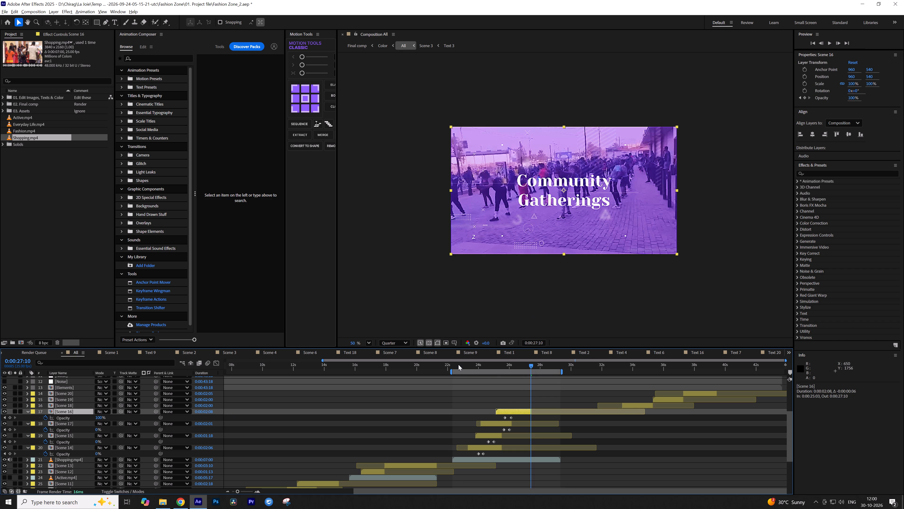
key("space")
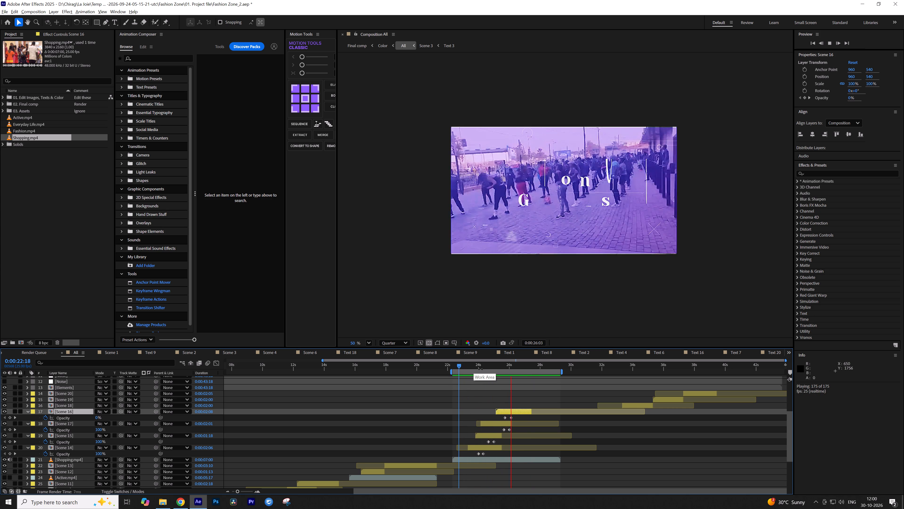
key("space")
key("space")
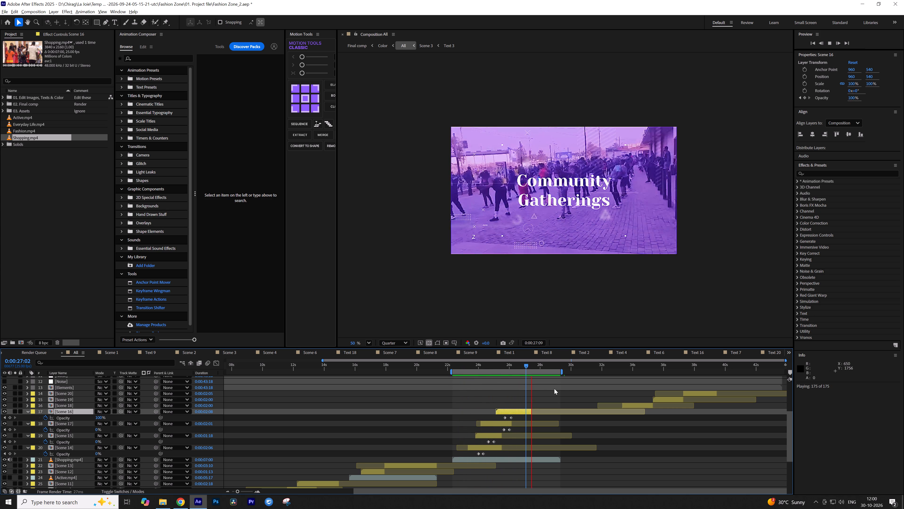
key("space")
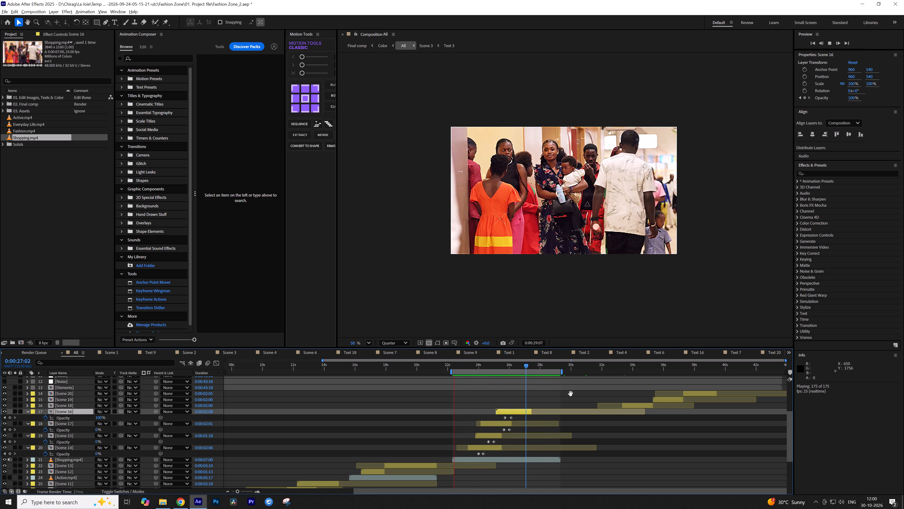
left_click(571, 394)
Save the project and collapse the scene layers' revealed Opacity properties.
key("ctrl+s")
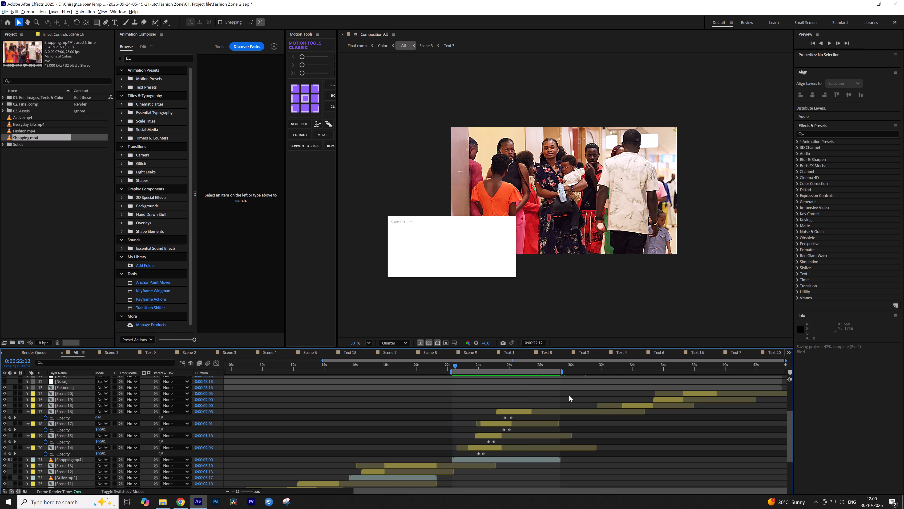
key("s")
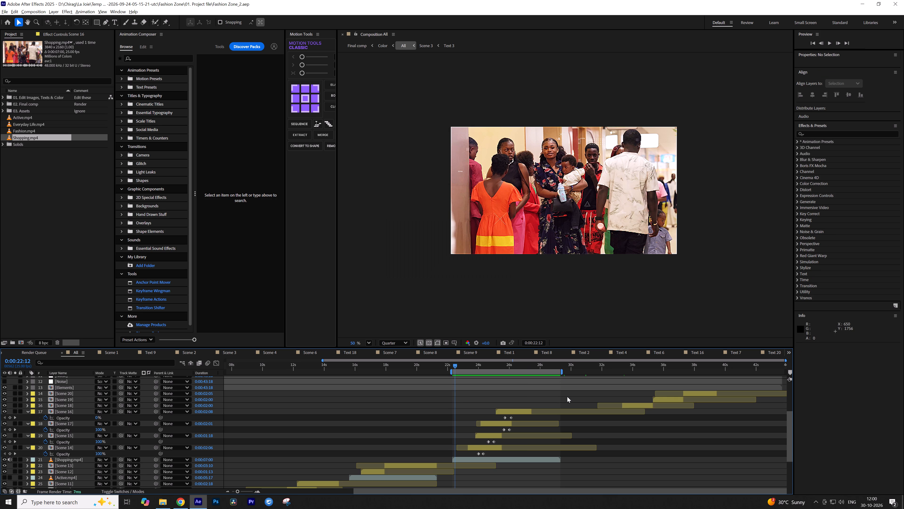
key("s")
Mute and hide the Shopping.mp4 layer in the All composition and save the project.
scroll(520, 431, "down", 6)
left_click(476, 403)
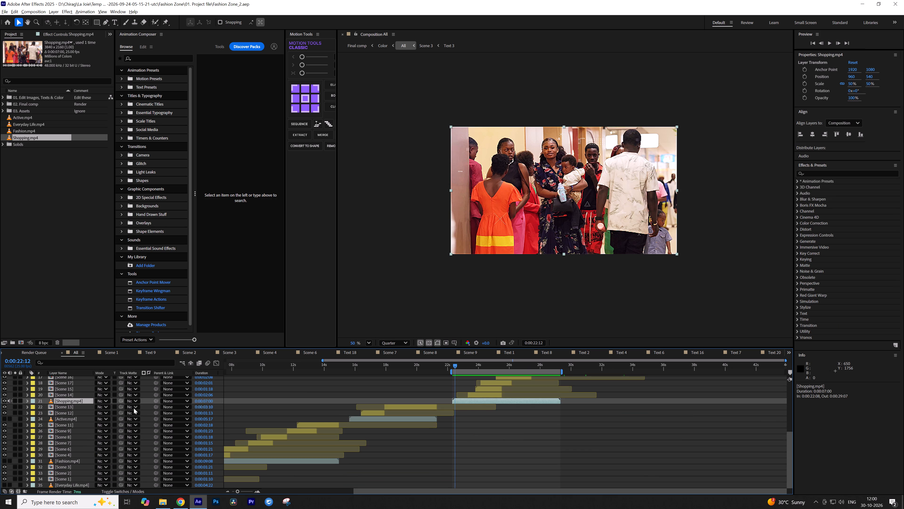
left_click(9, 402)
left_click(3, 401)
key("ctrl+s")
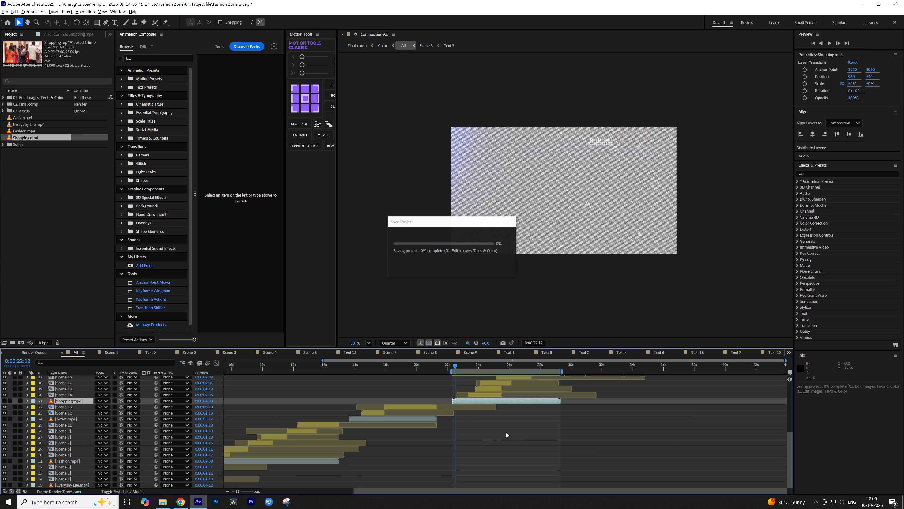
Copy the Shopping.mp4 layer's name, check the Events title without footage, and save the project.
left_click(492, 401)
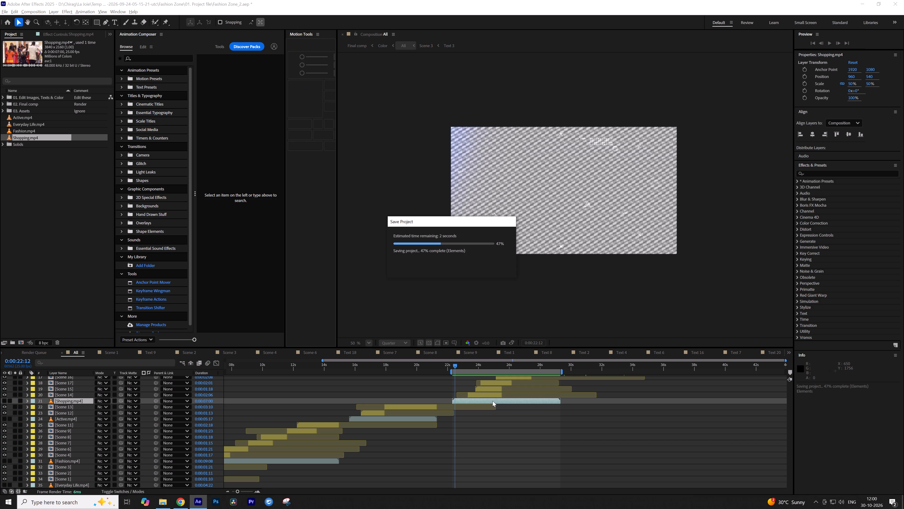
key("Return")
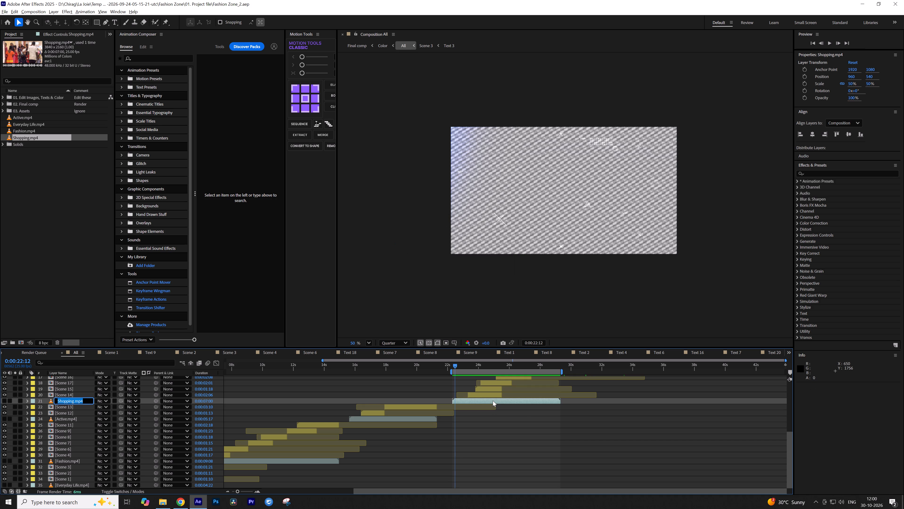
key("ctrl+c")
left_click(530, 420)
left_click(507, 367)
key("ctrl+s")
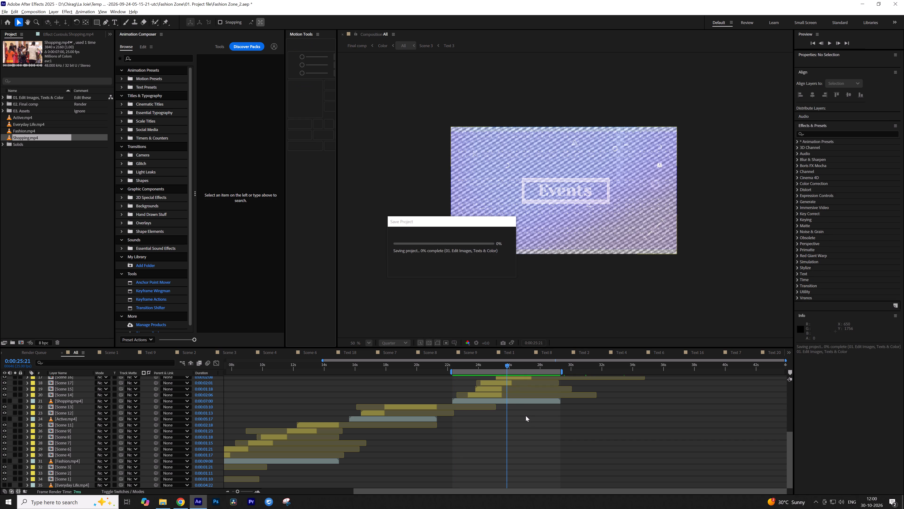
Add the All composition to the render queue and apply the RGBA output module preset.
key("ctrl+m")
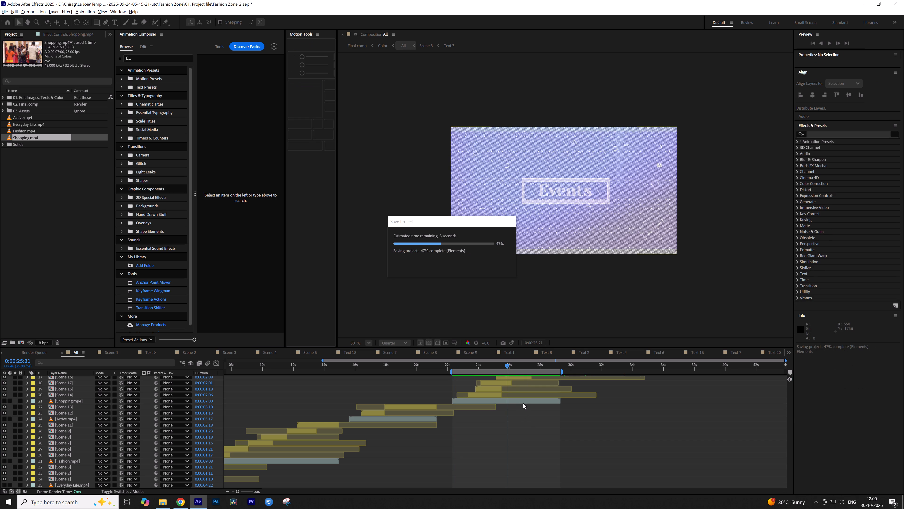
key("ctrl+m")
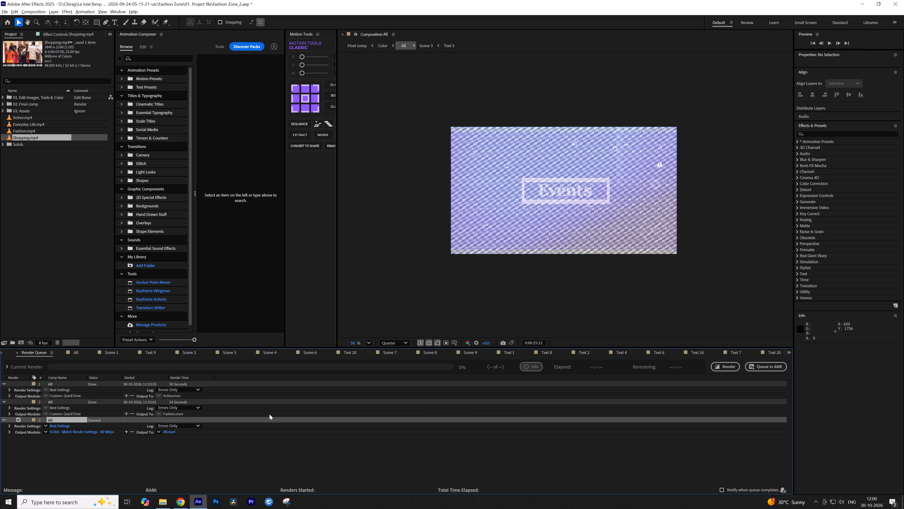
left_click(47, 432)
left_click(66, 409)
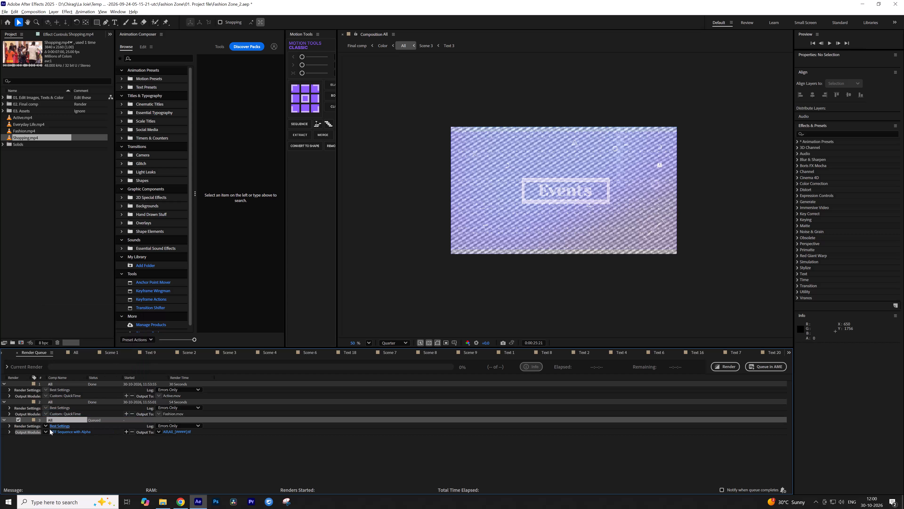
key("ctrl+z")
left_click(46, 432)
left_click(59, 407)
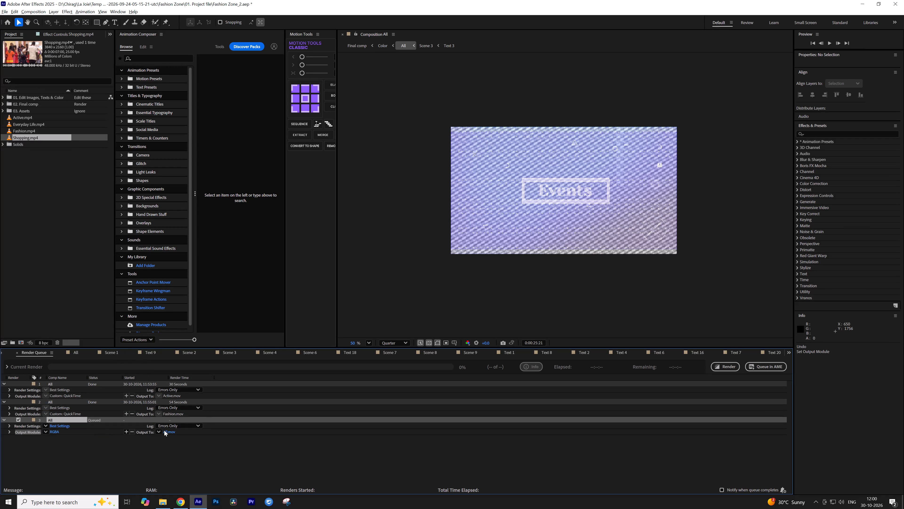
Set the queued render's output file to Shopping as a QuickTime movie in New folder.
left_click(168, 431)
key("ctrl+v")
key("BackSpace")
key("BackSpace")
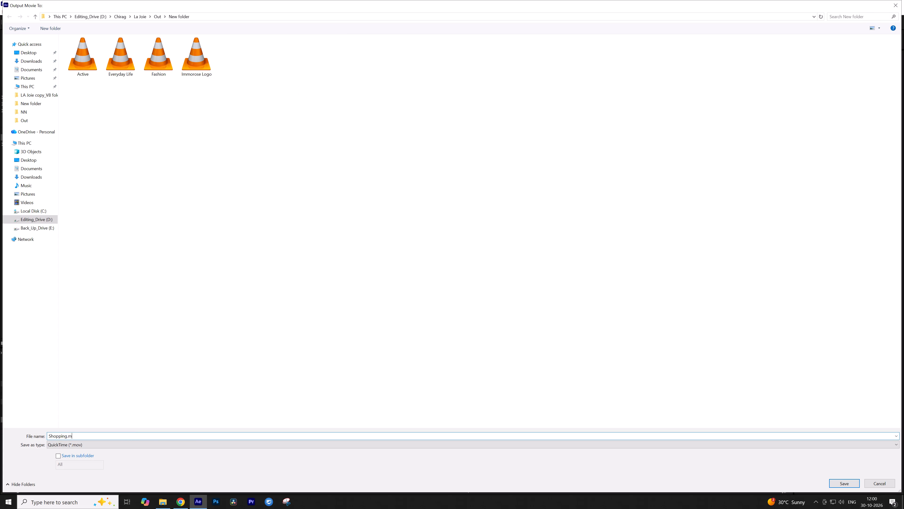
key("BackSpace")
key("BackSpace")
left_click(253, 302)
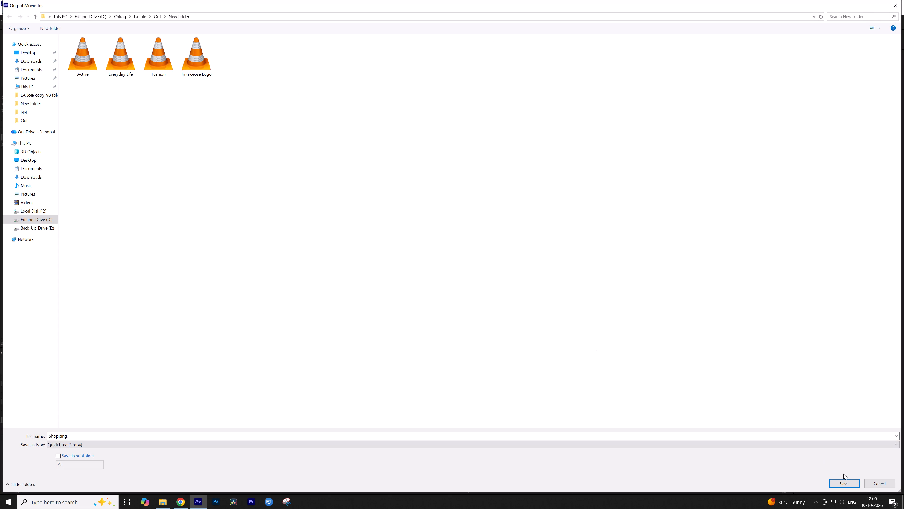
left_click(845, 482)
Resize the output in the queued item's output module to 3840 x 2160.
left_click(58, 432)
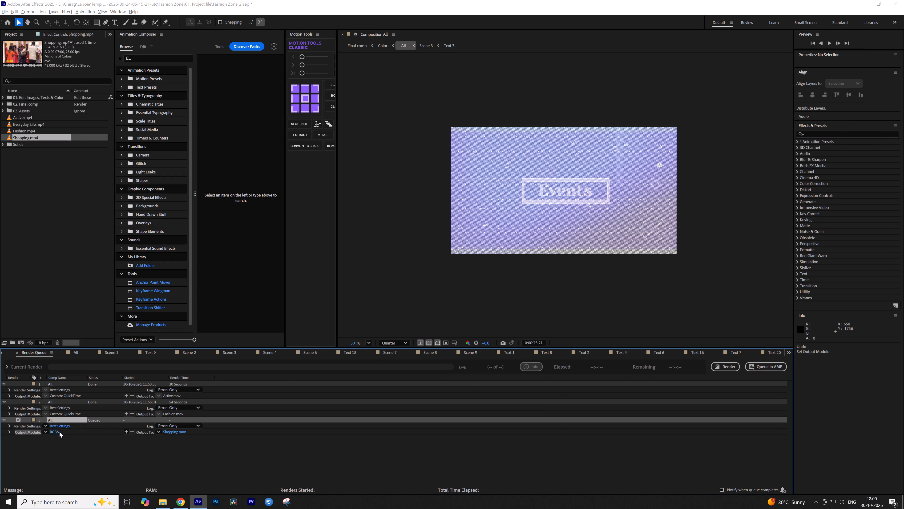
left_click(369, 239)
left_click(404, 266)
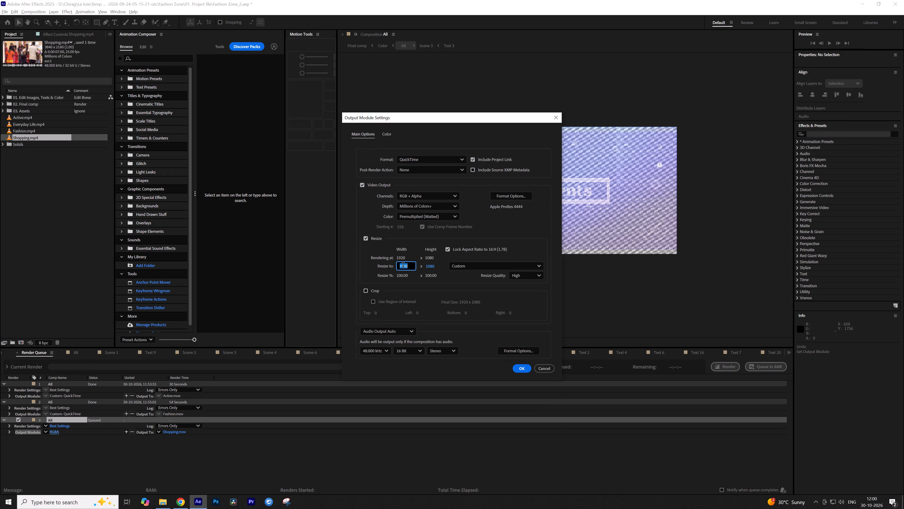
key("2")
key("BackSpace")
type("3840")
key("Return")
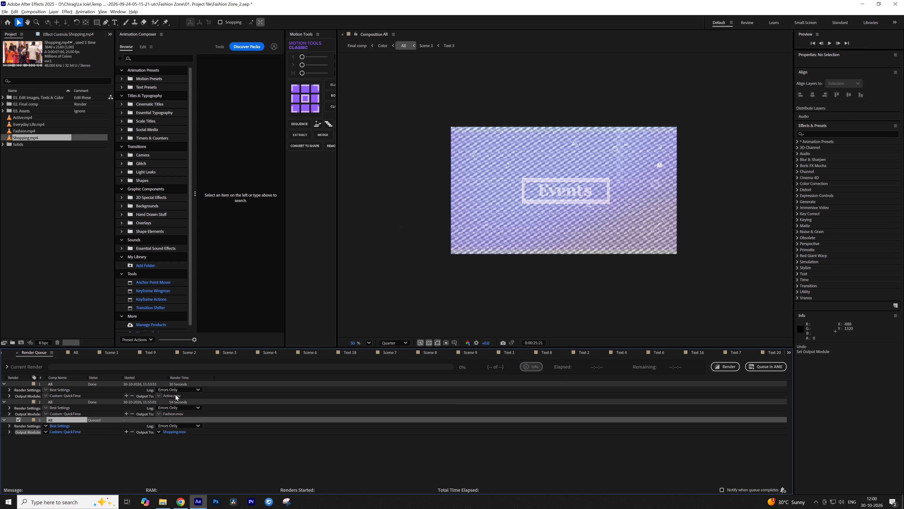
Recheck the Shopping output file name and output module settings, then render the queued item.
left_click(177, 431)
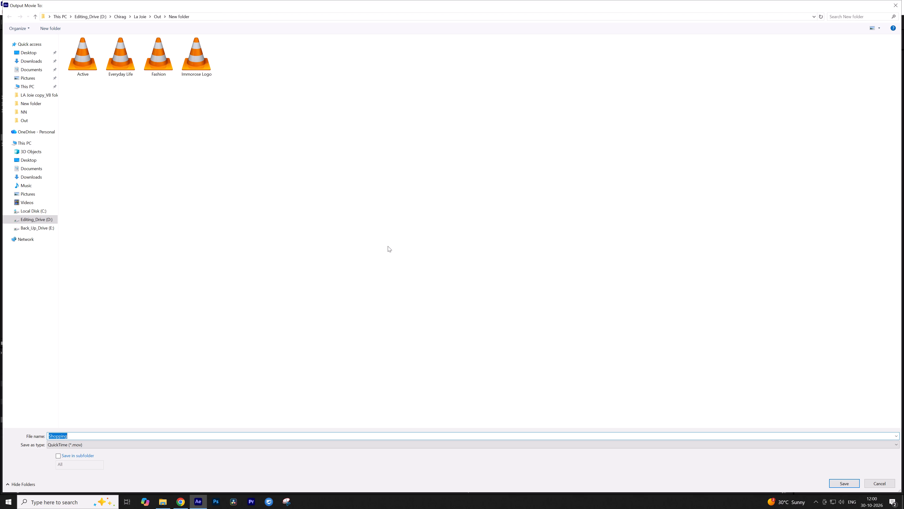
left_click(382, 246)
left_click(848, 484)
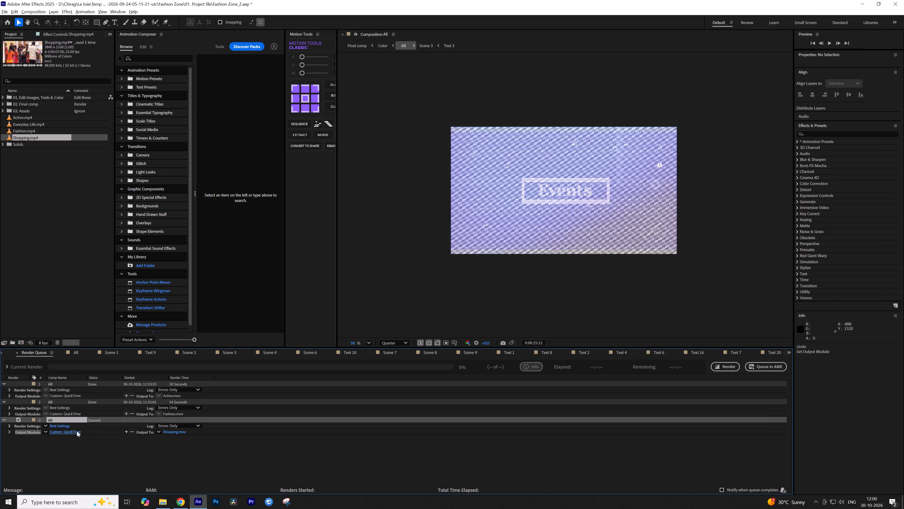
left_click(75, 431)
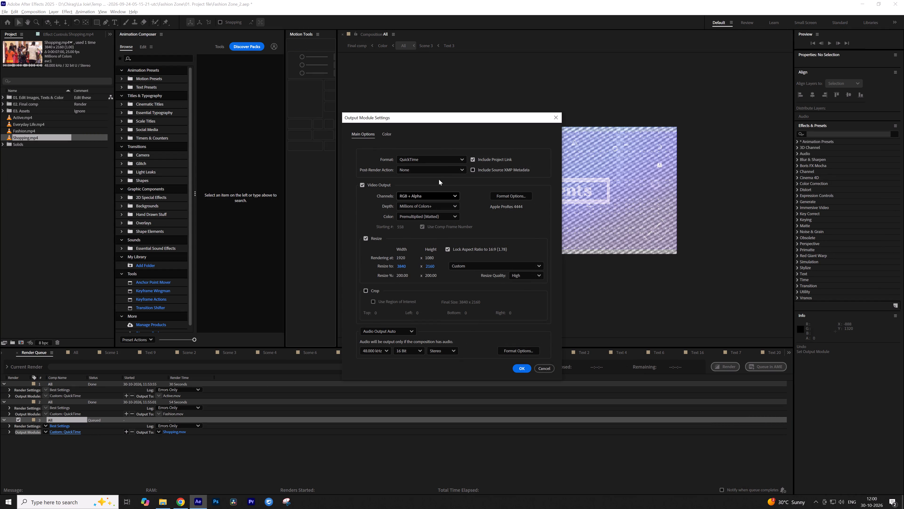
left_click(525, 367)
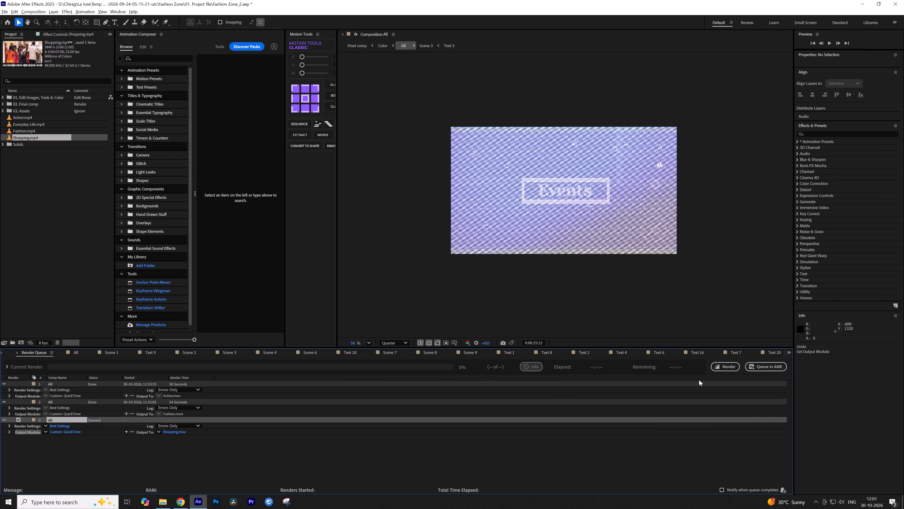
left_click(732, 367)
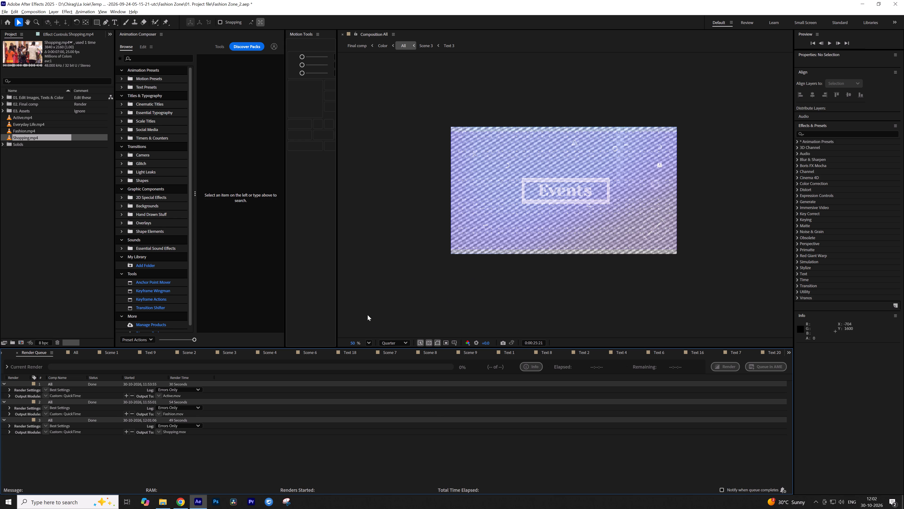
Save the project after the Shopping render.
left_click(382, 310)
key("ctrl+s")
Check the Growth title in the All composition and set the work area to start at 0:00:30:05.
scroll(612, 417, "up", 6)
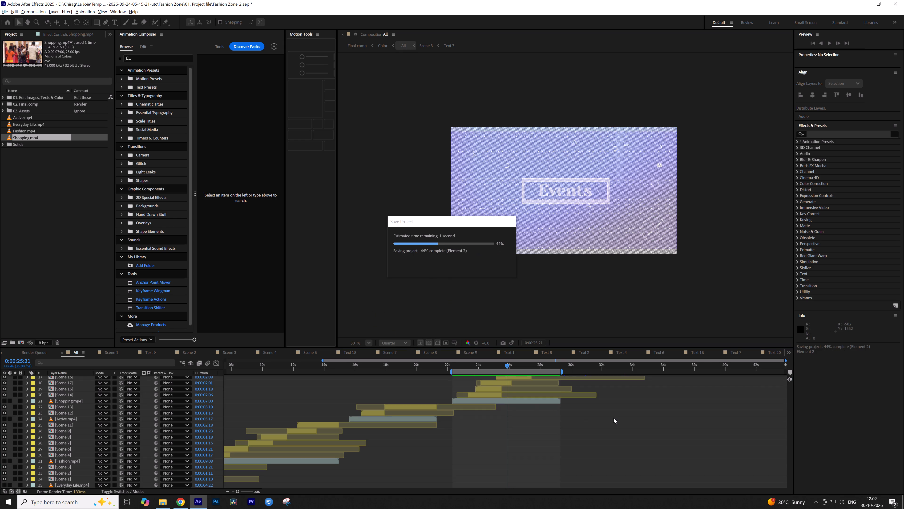
scroll(612, 421, "up", 5)
left_click(576, 369)
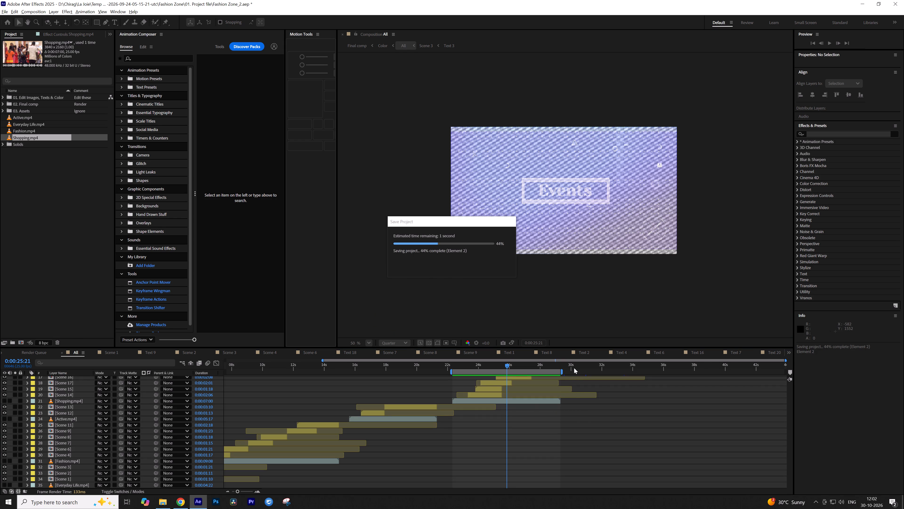
left_click(574, 368)
scroll(585, 391, "up", 5)
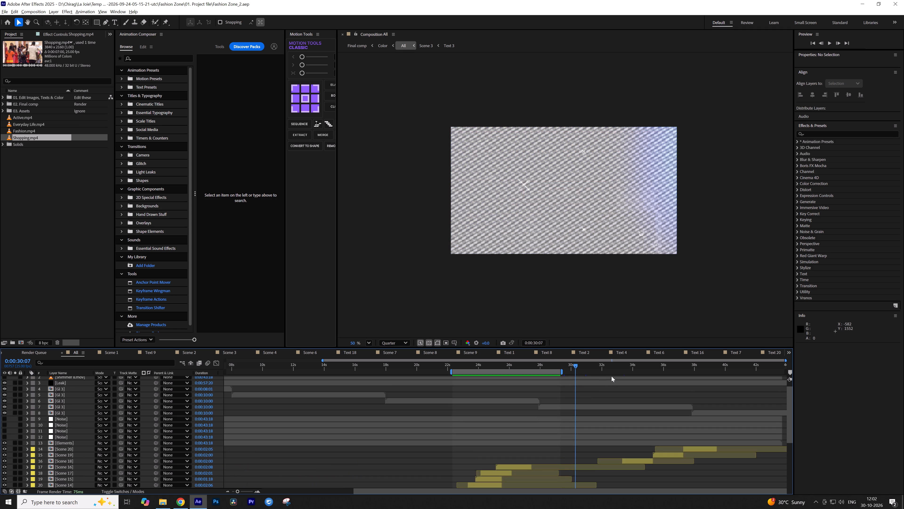
scroll(610, 380, "down", 4)
scroll(608, 381, "up", 1)
left_click(634, 366)
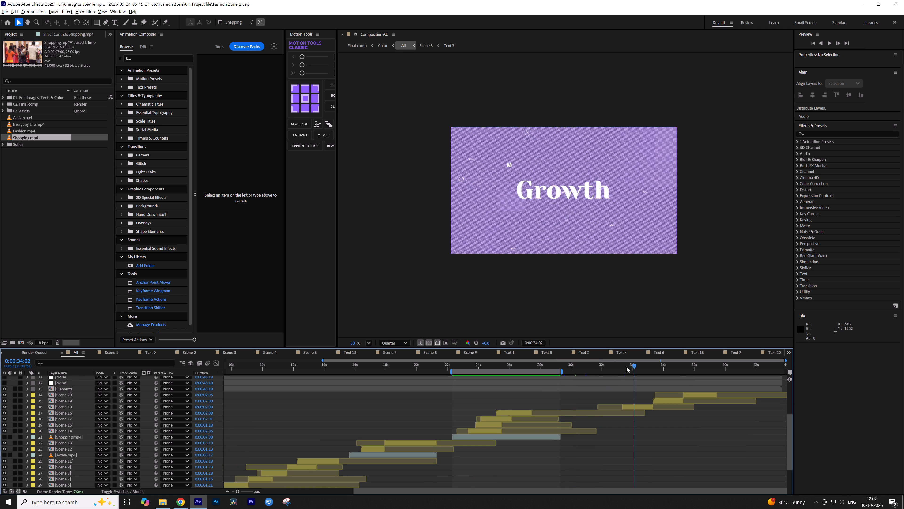
left_click(576, 367)
key("b")
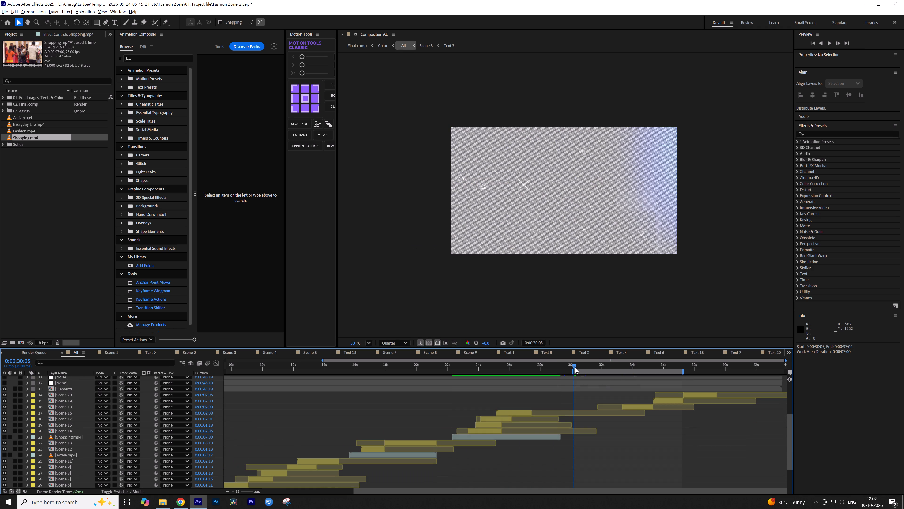
Switch to File Explorer and import Growth.mp4 from there into the After Effects project.
key("alt+Tab")
left_click_drag(202, 93, 221, 183)
key("alt+Tab")
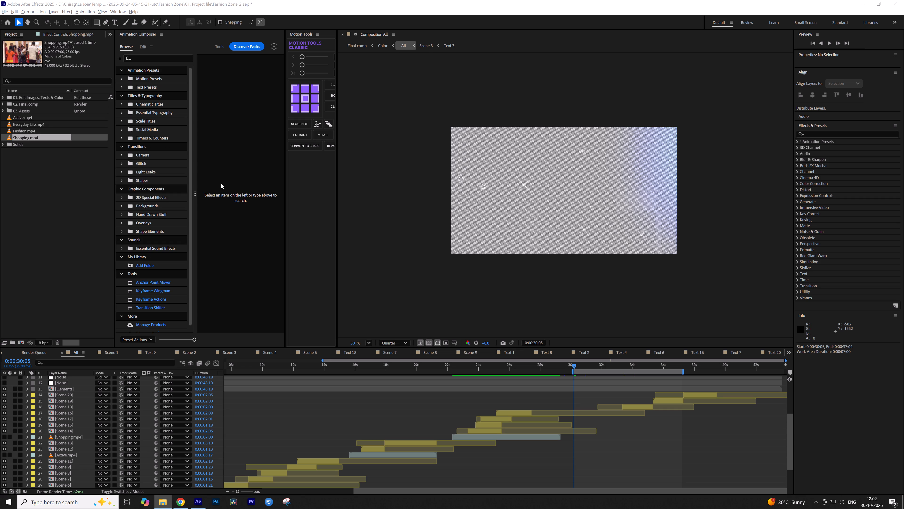
left_click_drag(221, 183, 47, 205)
Place Growth.mp4 below the Scene 18 layer starting at 0:00:30:05 and fit it to the composition size.
left_click_drag(23, 140, 594, 409)
key("bracketleft")
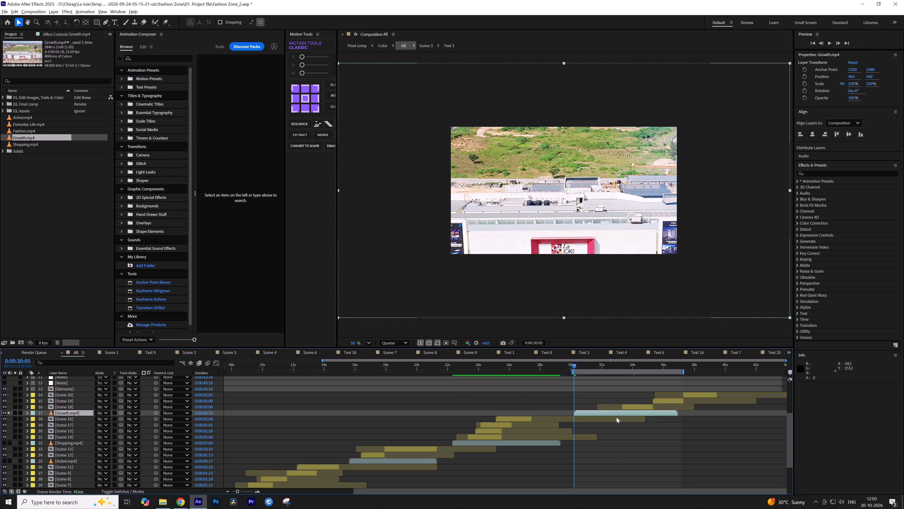
key("ctrl+alt+f")
Scrub and play the start of Growth.mp4 to examine the change from the aerial mall shot to the reception desk shot.
left_click_drag(573, 366, 577, 366)
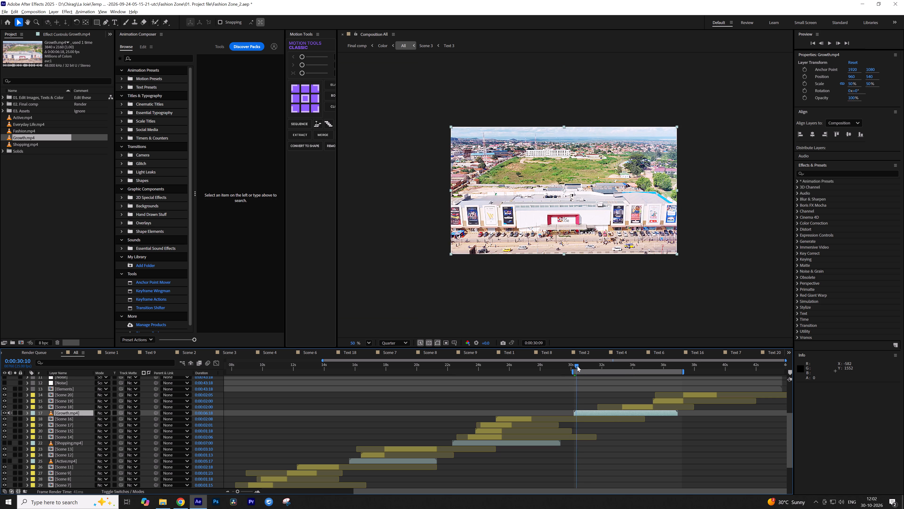
left_click_drag(577, 366, 586, 367)
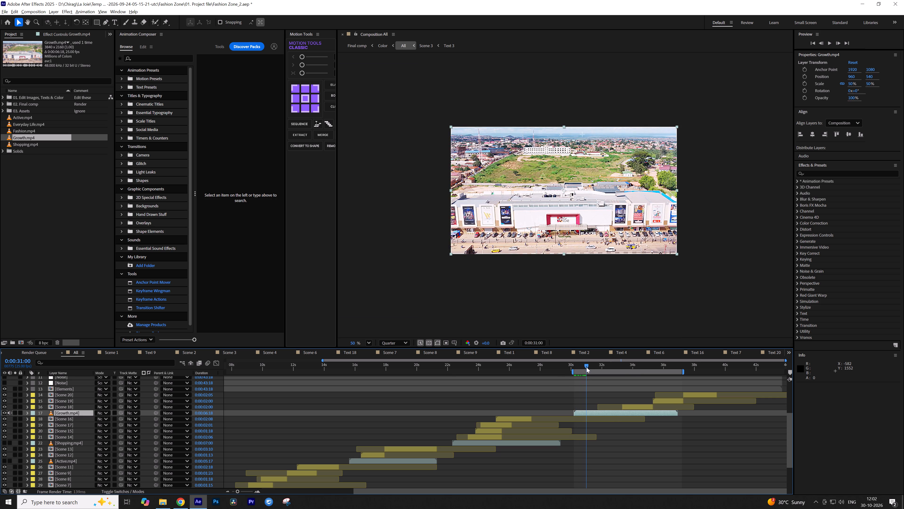
left_click_drag(586, 367, 604, 368)
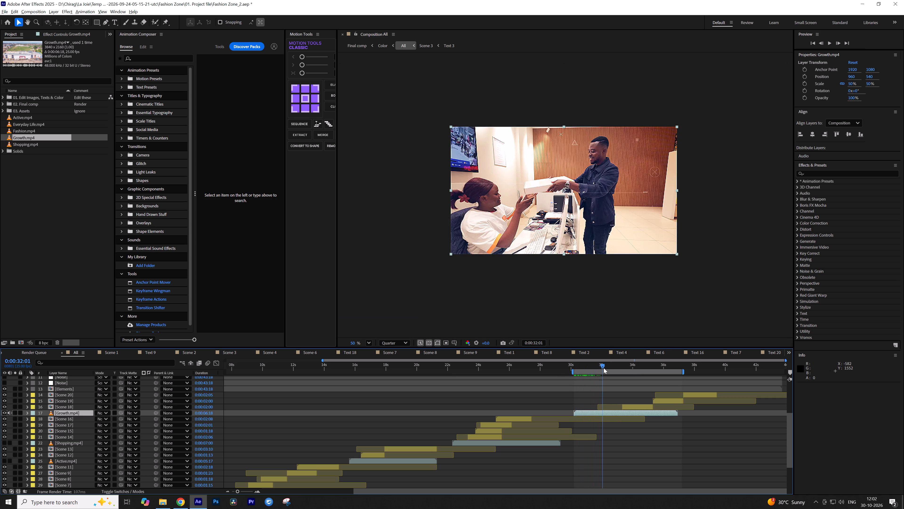
left_click_drag(604, 368, 581, 374)
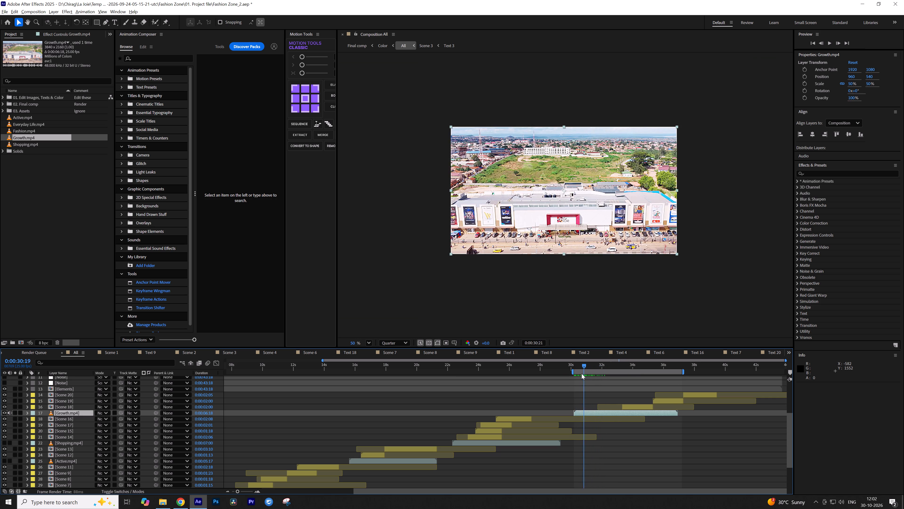
left_click_drag(581, 374, 575, 380)
key("space")
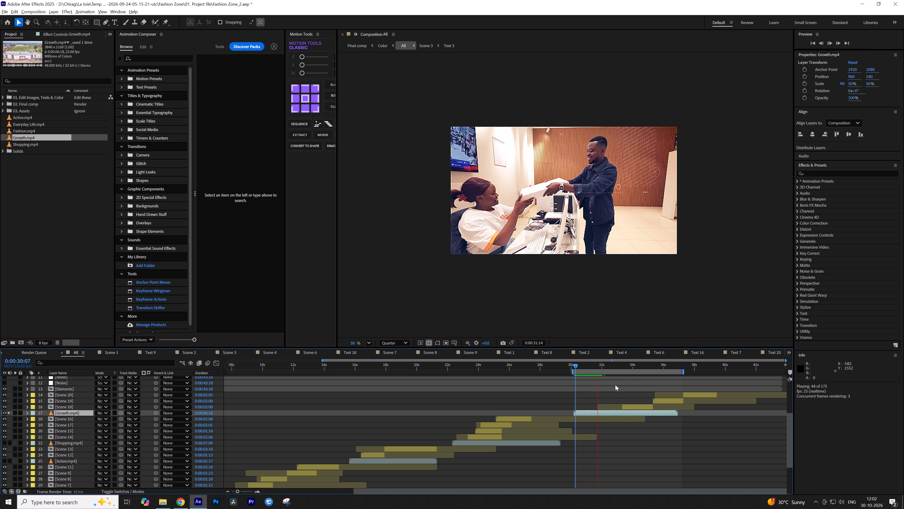
key("space")
Move the Scene 18 layer earlier over Growth.mp4, starting at 0:00:32:03.
left_click_drag(632, 404, 621, 409)
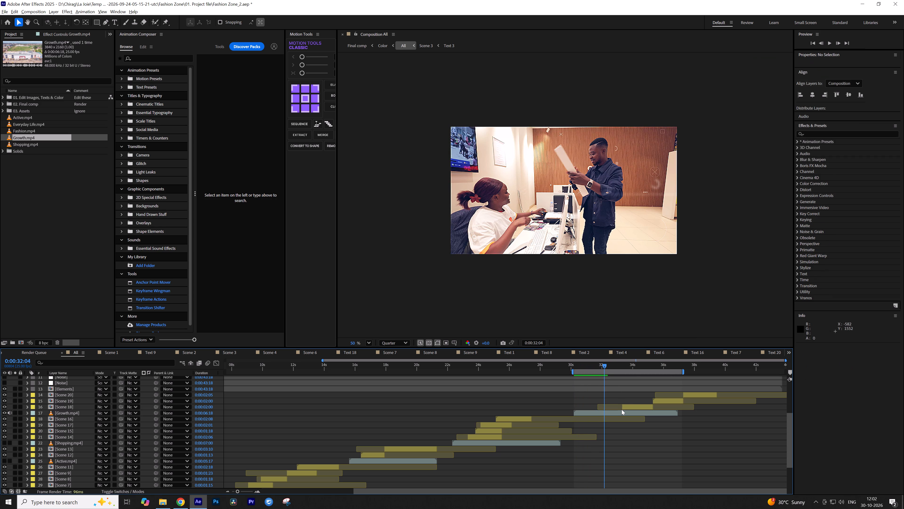
left_click_drag(621, 409, 621, 409)
left_click_drag(633, 407, 612, 409)
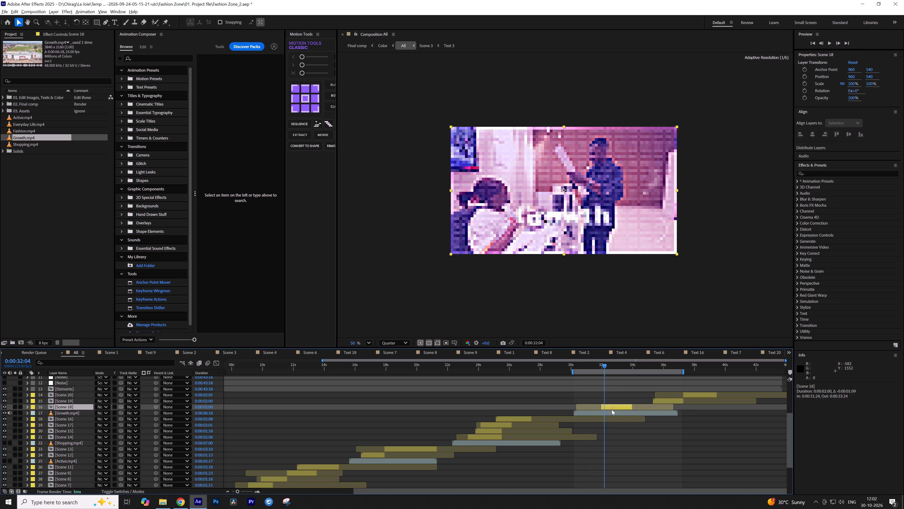
left_click_drag(612, 409, 614, 409)
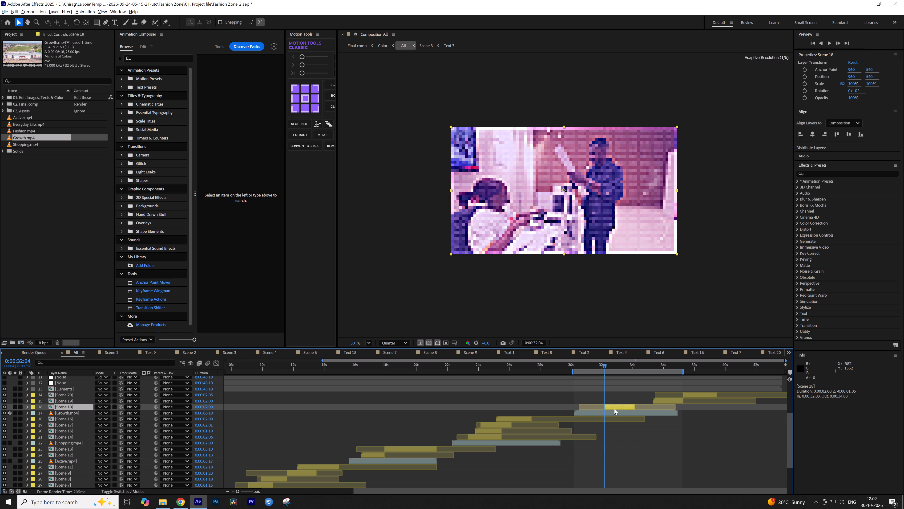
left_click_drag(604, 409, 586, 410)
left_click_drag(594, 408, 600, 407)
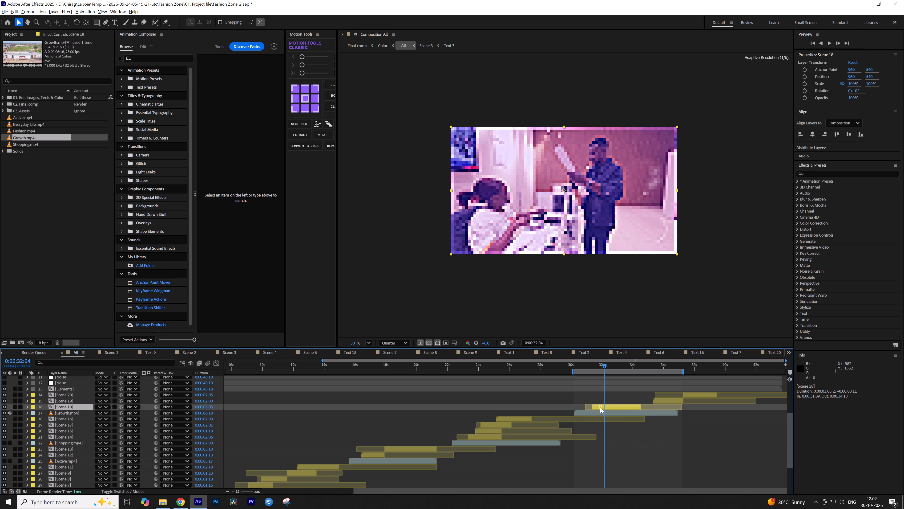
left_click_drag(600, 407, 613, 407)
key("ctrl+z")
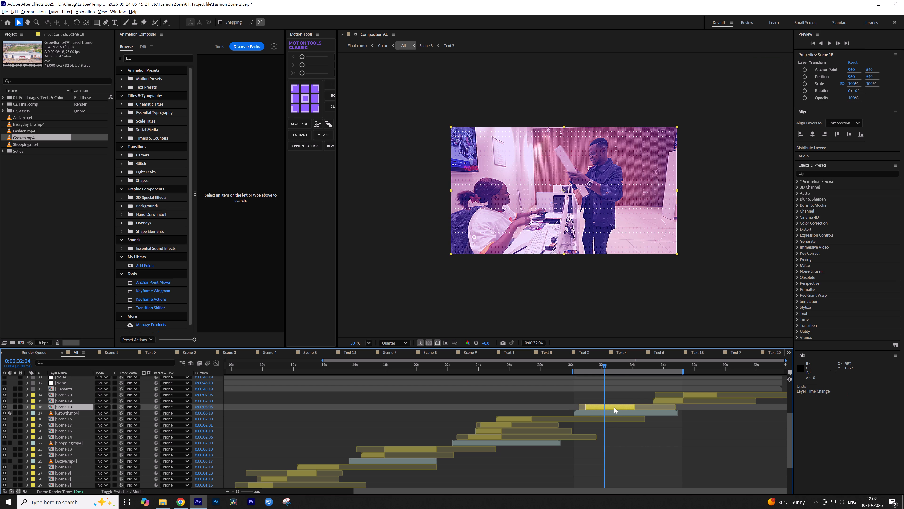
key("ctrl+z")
Move the Scene 18 layer slightly earlier over Growth.mp4 so it starts at 0:00:31:21.
left_click_drag(617, 408, 613, 408)
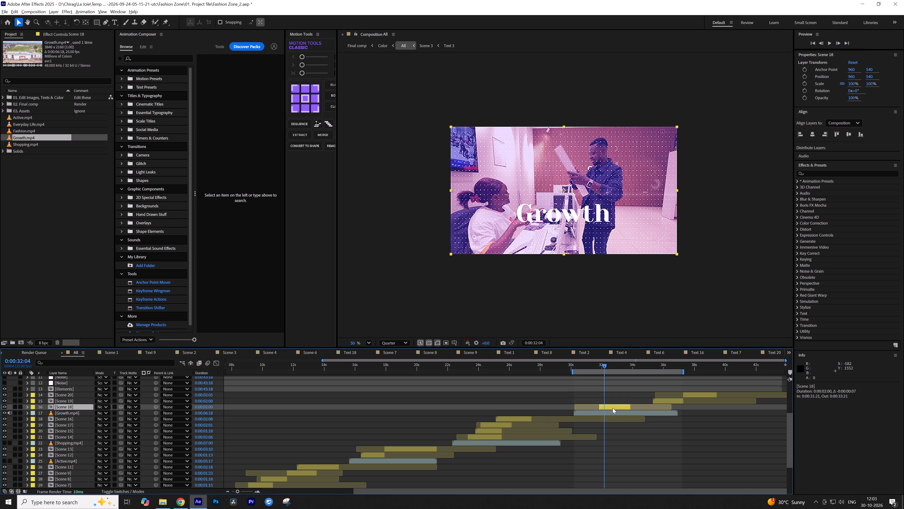
Fade in Scene 18 with opacity keyframes of 0% at its start, 0:00:31:21, and 100% at 0:00:32:05.
key("i")
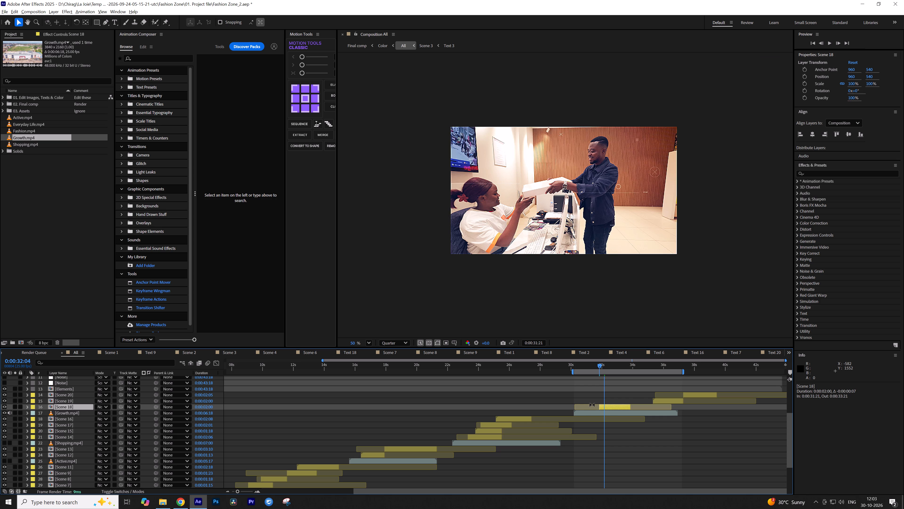
key("t")
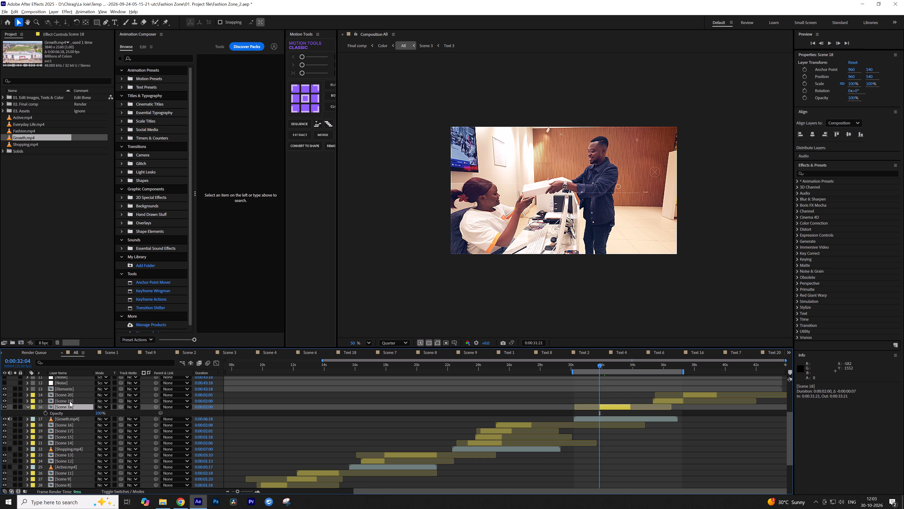
left_click(47, 412)
left_click_drag(100, 412, 0, 412)
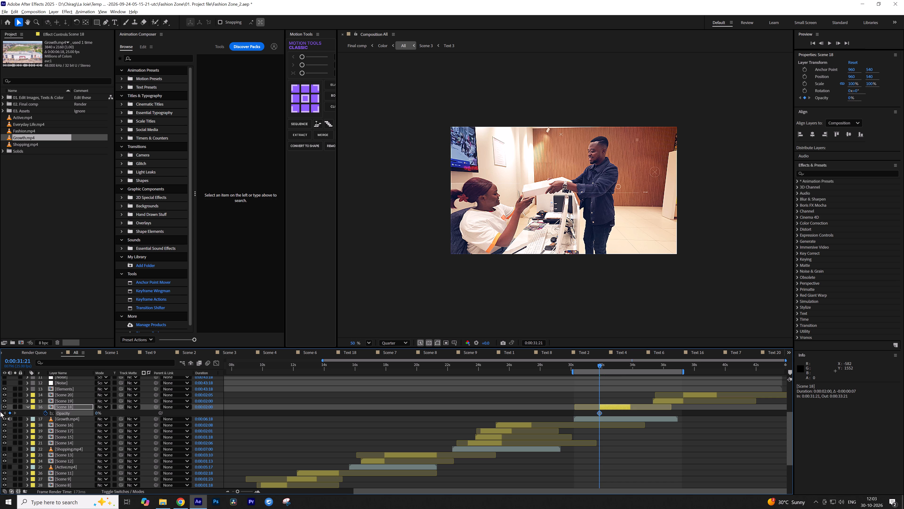
left_click_drag(601, 366, 606, 366)
left_click_drag(95, 413, 100, 413)
left_click_drag(97, 413, 211, 414)
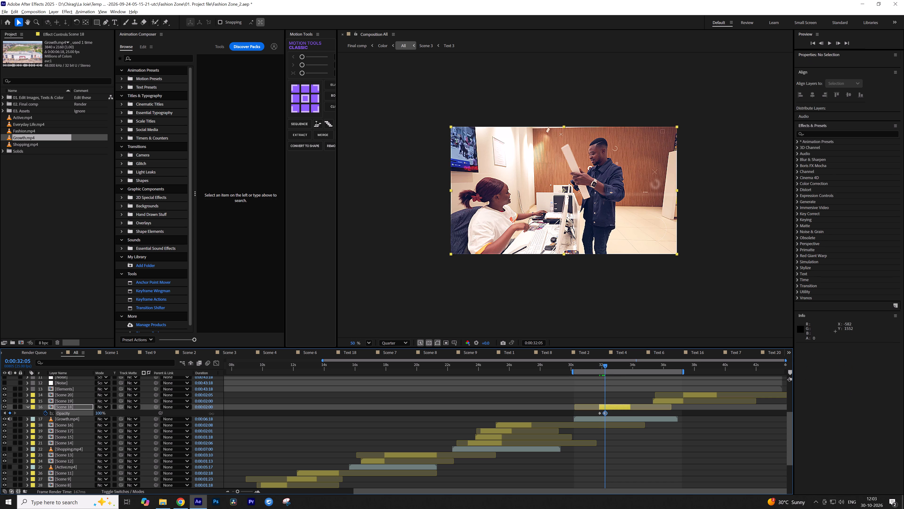
left_click_drag(211, 414, 239, 414)
left_click(619, 439)
Preview the Growth title's fade-in and move the Scene 19 layer earlier to start at 0:00:32:22.
left_click(597, 366)
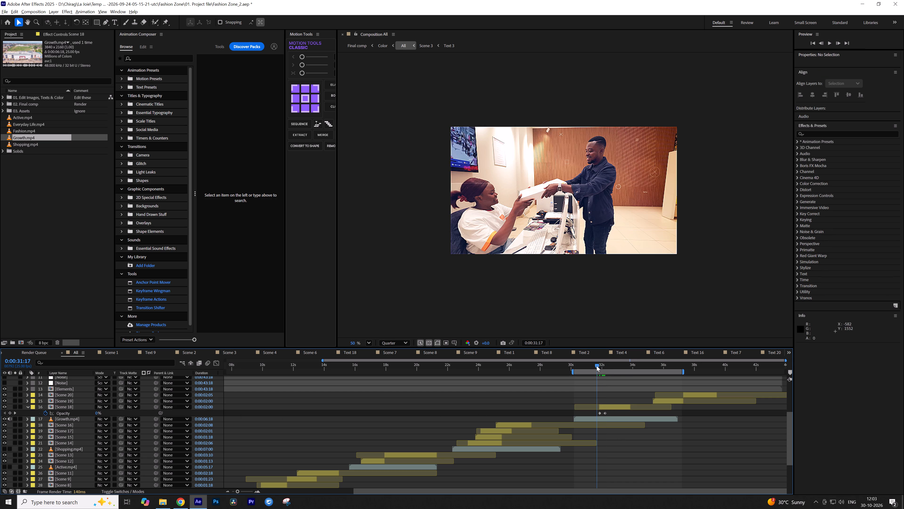
key("space")
key("space")
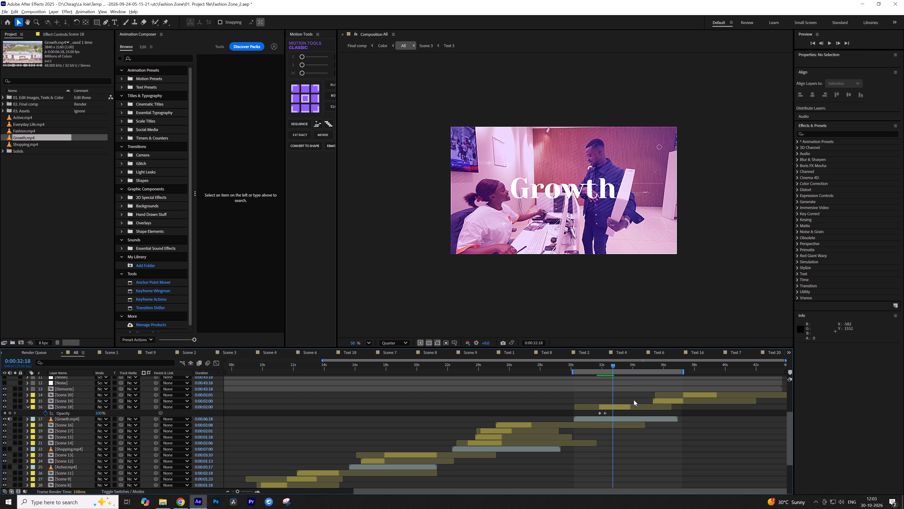
key("space")
key("space")
key("space")
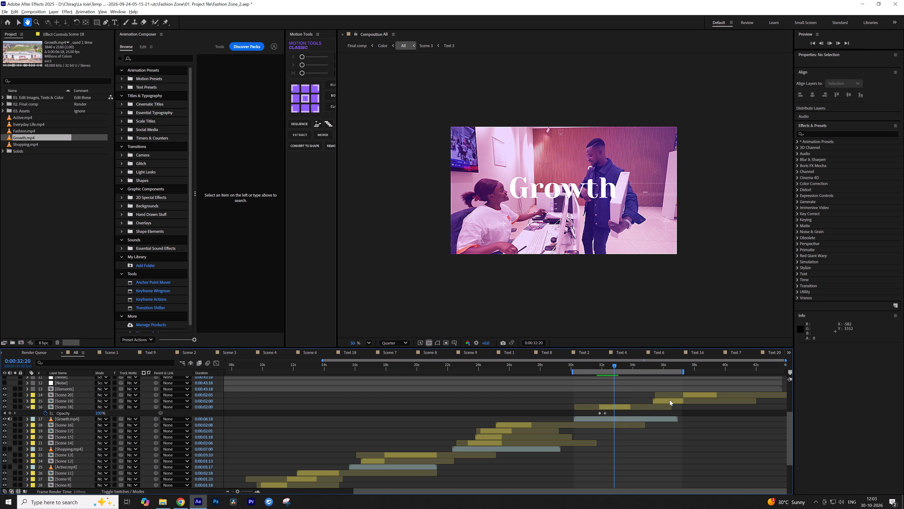
key("space")
left_click_drag(672, 400, 646, 400)
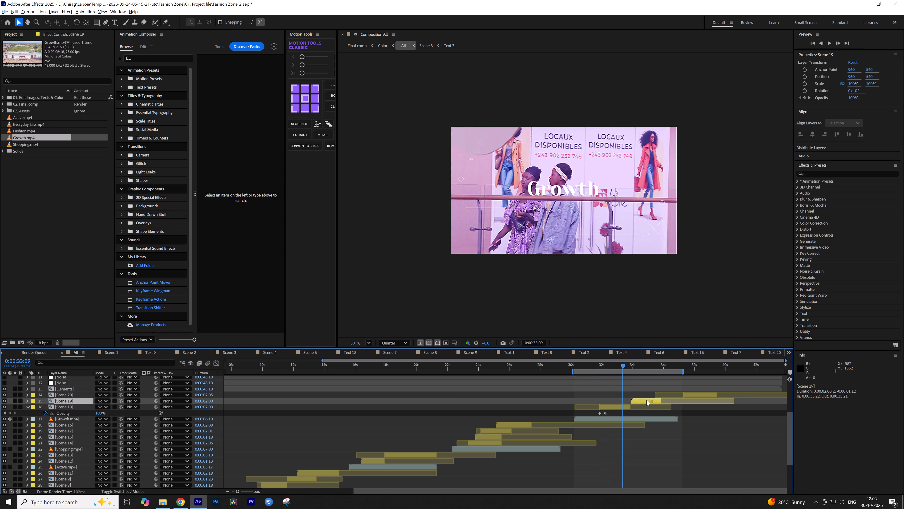
left_click_drag(646, 400, 634, 403)
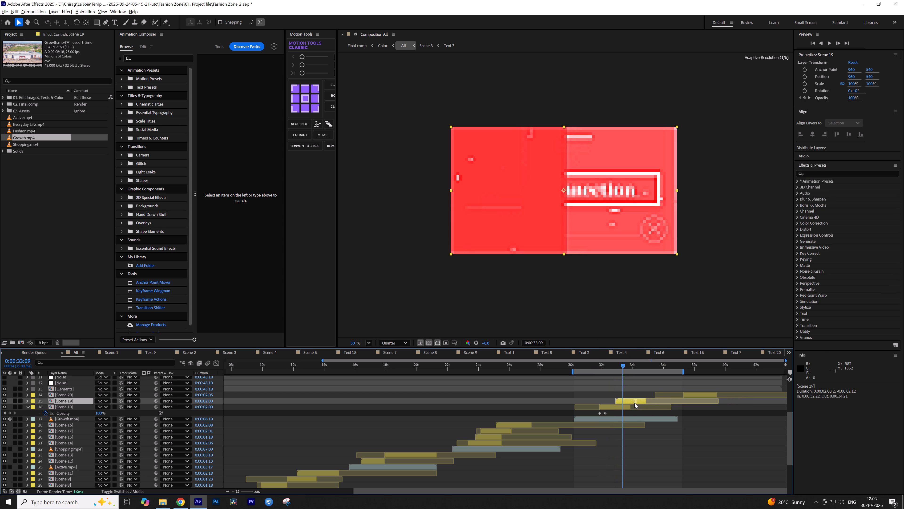
left_click_drag(634, 403, 634, 403)
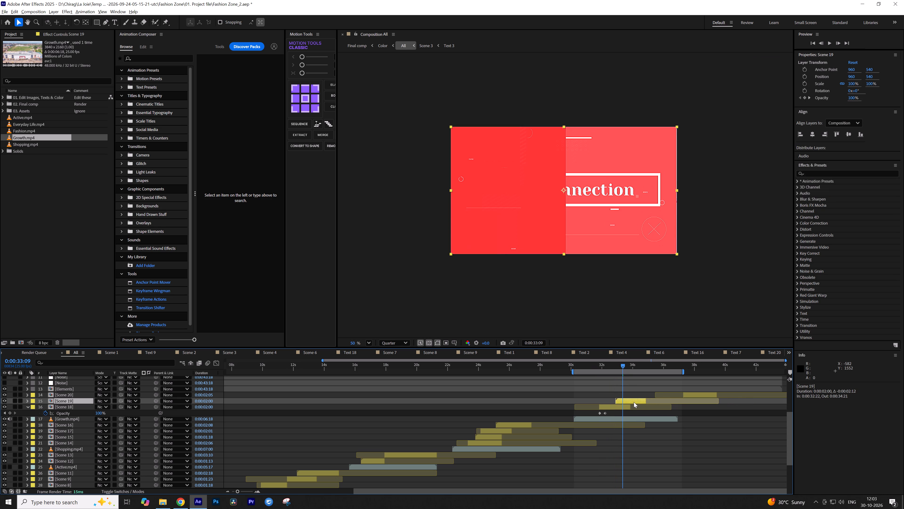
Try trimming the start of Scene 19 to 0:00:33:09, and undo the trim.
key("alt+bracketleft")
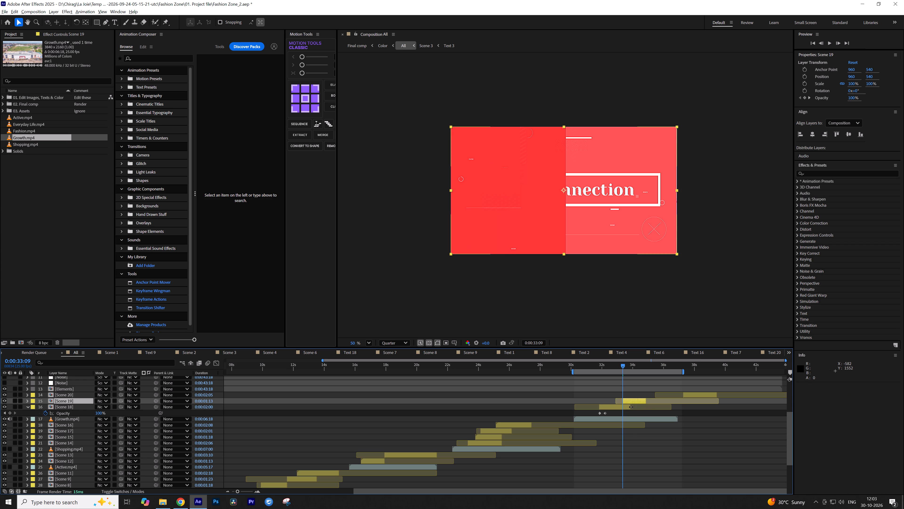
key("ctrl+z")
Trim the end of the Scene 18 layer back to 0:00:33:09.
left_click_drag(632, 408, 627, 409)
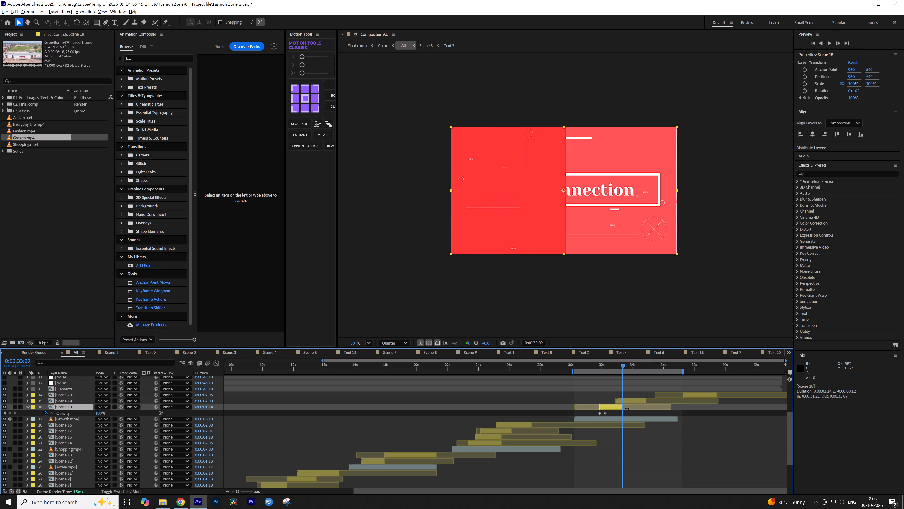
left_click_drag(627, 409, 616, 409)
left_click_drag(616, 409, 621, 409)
Find the cut after the reception desk shot, split Scene 18 there at 0:00:32:23, and delete the part after it.
left_click_drag(625, 369, 617, 370)
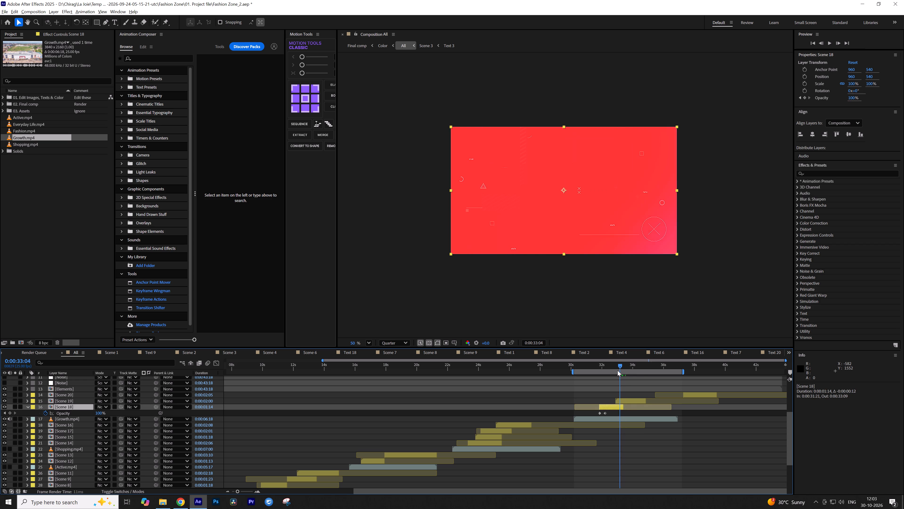
left_click_drag(617, 370, 610, 372)
key("space")
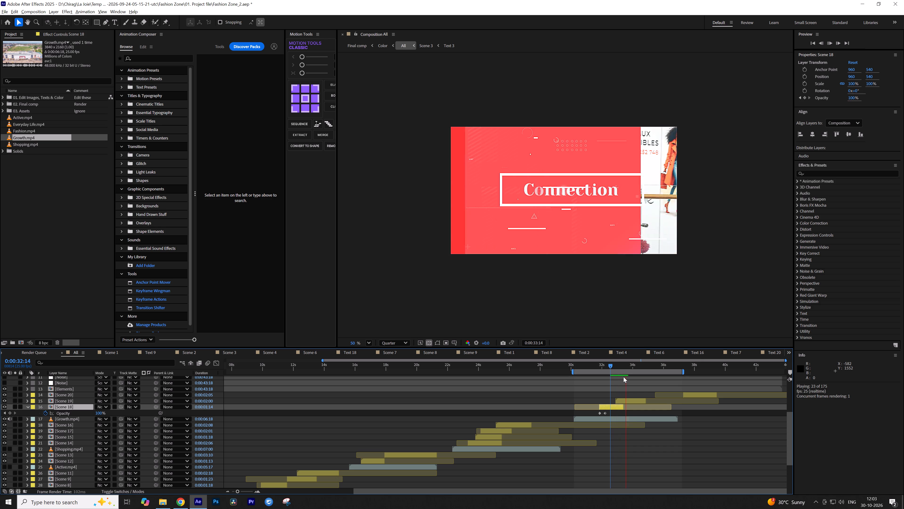
key("space")
left_click_drag(608, 366, 609, 366)
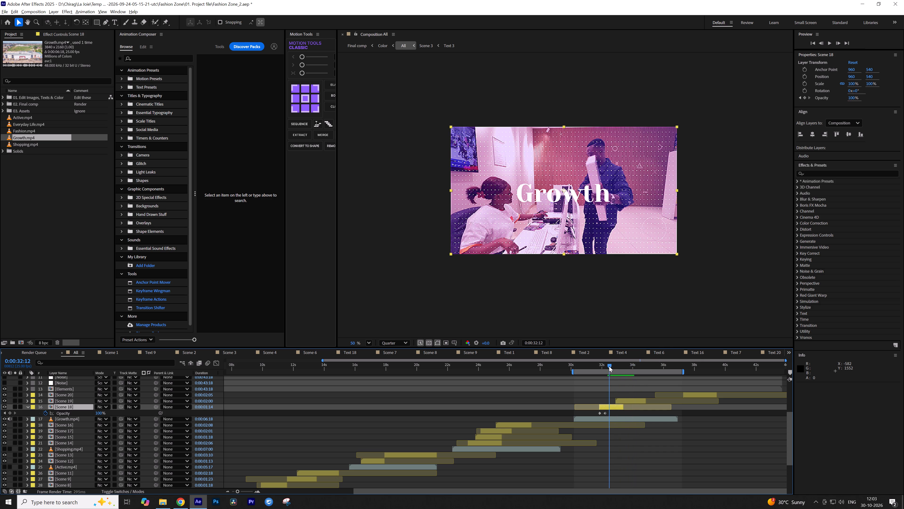
left_click_drag(609, 366, 616, 367)
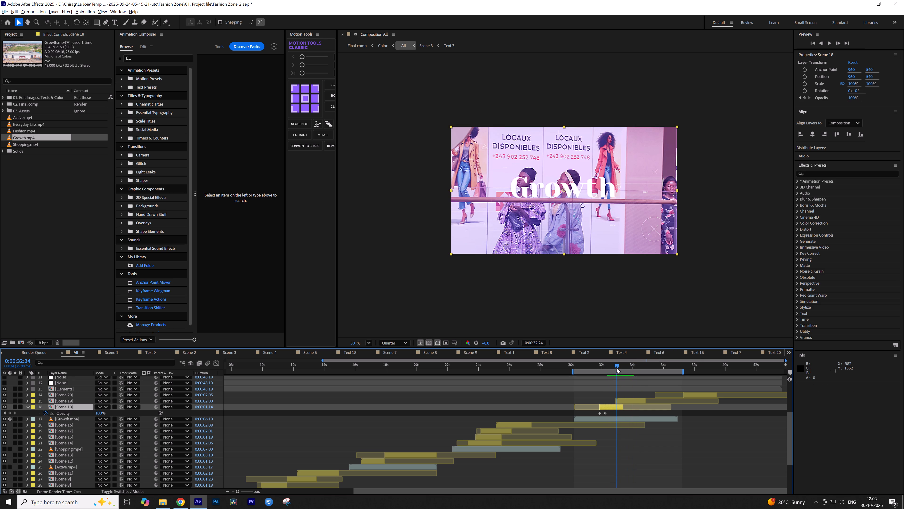
left_click_drag(616, 367, 615, 368)
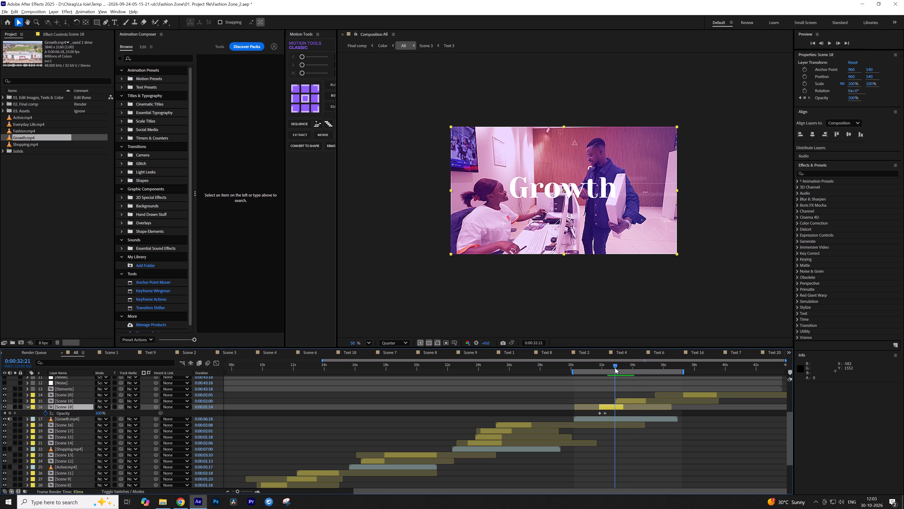
left_click_drag(615, 368, 615, 368)
key("Page_Down")
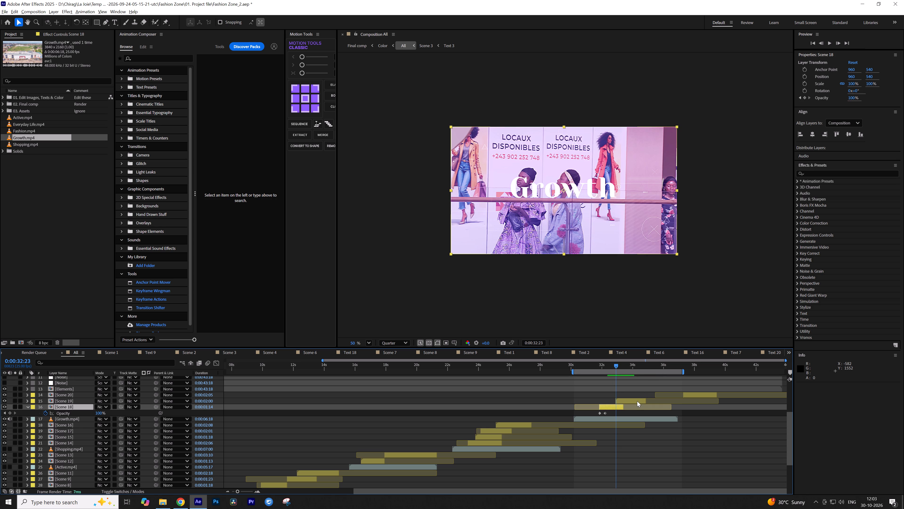
key("ctrl+shift+d")
key("Delete")
Move the Scene 19 layer earlier to start at about 0:00:32:12 and preview its red wipe over the Growth title.
left_click_drag(637, 401, 630, 401)
left_click(604, 367)
key("space")
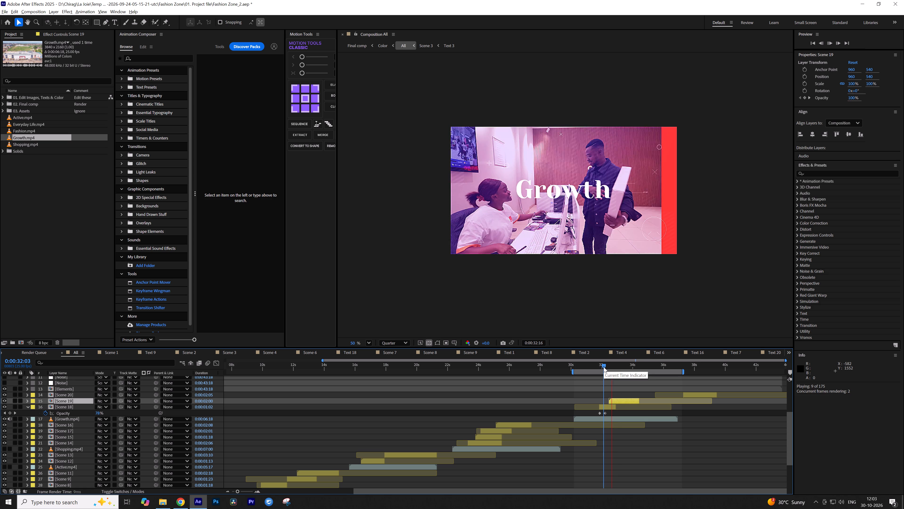
key("space")
Move the Scene 18 layer with its fade earlier to start at 0:00:31:15 and preview the transition into Scene 19.
left_click(596, 368)
key("space")
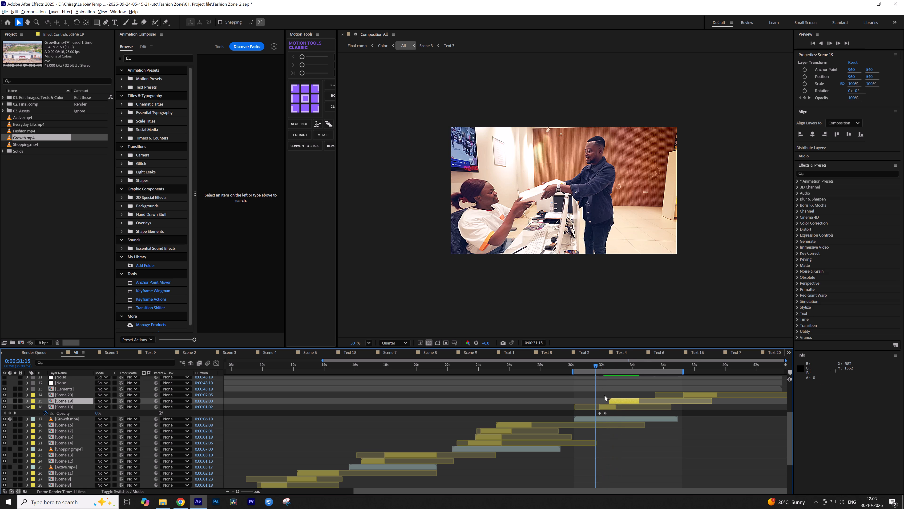
key("space")
left_click_drag(609, 407, 605, 408)
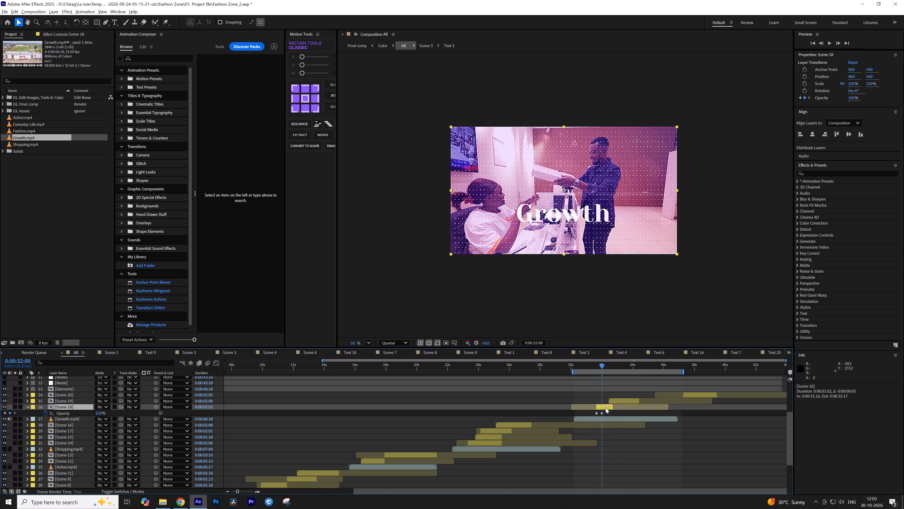
left_click_drag(605, 408, 605, 408)
key("space")
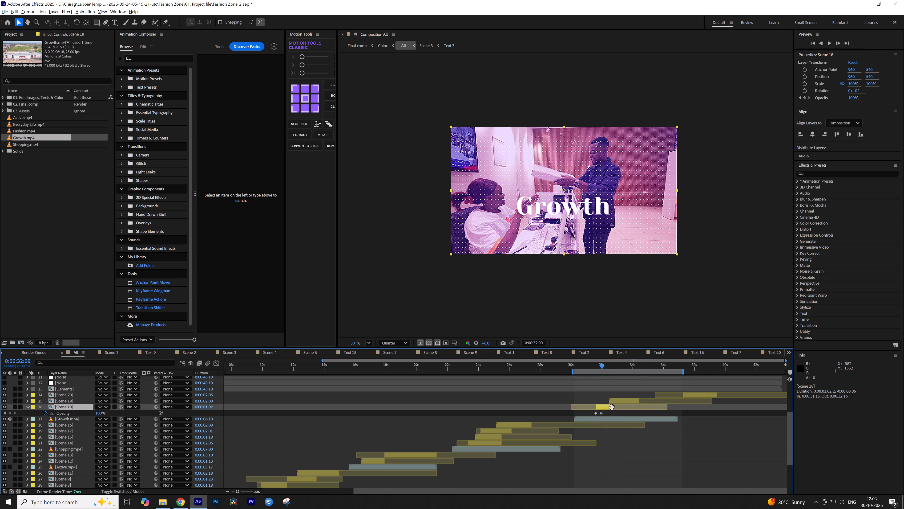
key("space")
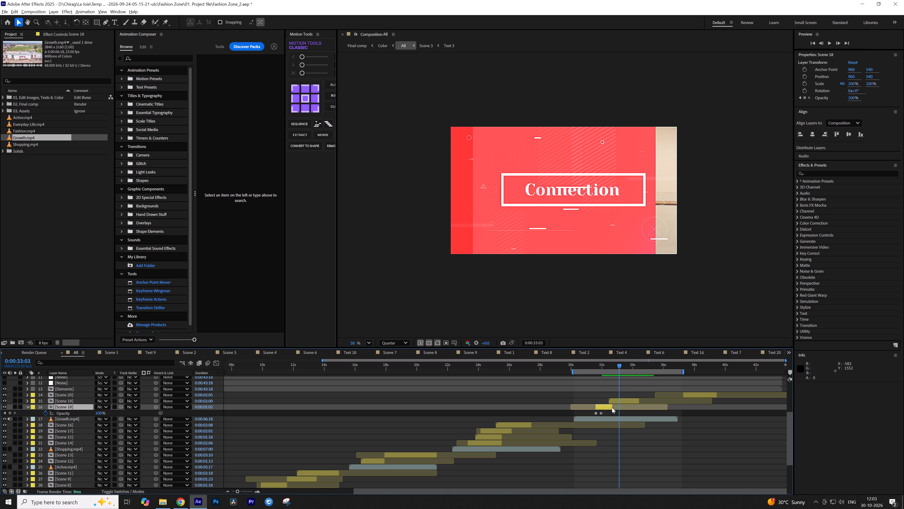
Extend the end of Scene 18 to 0:00:32:22, where Scene 19's red wipe covers the frame, and preview the sequence.
left_click_drag(612, 407, 617, 408)
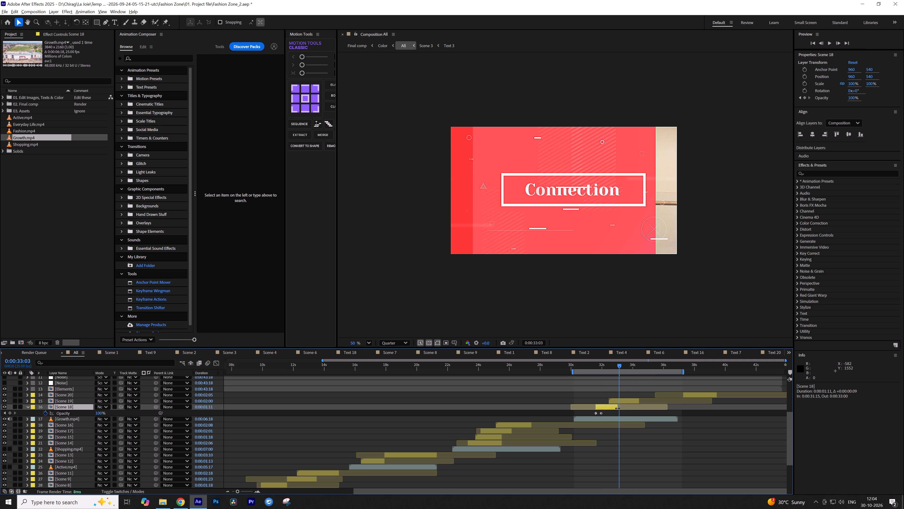
left_click_drag(617, 408, 617, 408)
key("Page_Up")
key("Page_Up")
key("Page_Up")
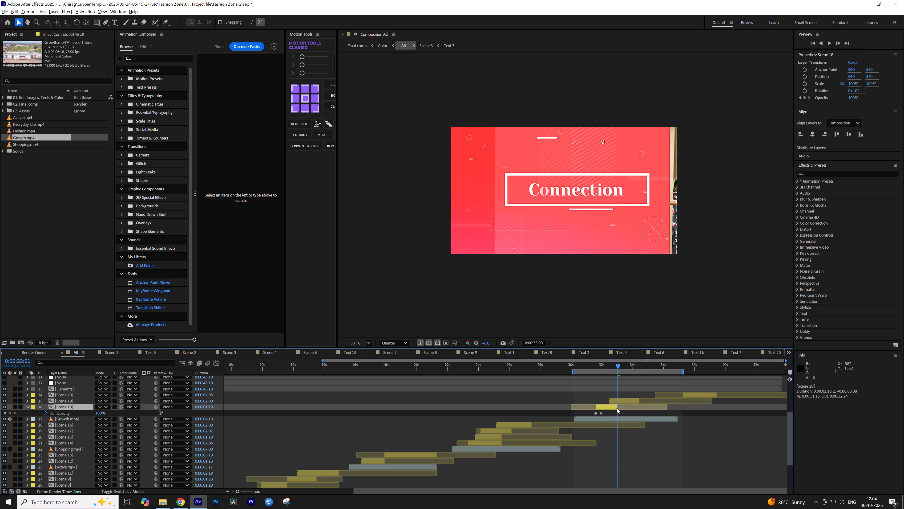
key("Page_Up")
key("Page_Up")
key("Page_Up")
key("Page_Up")
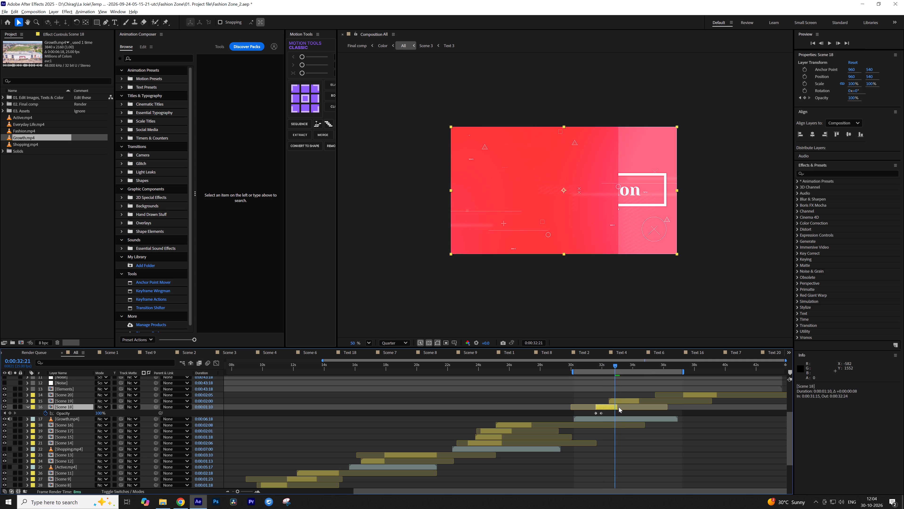
key("Page_Up")
key("Page_Down")
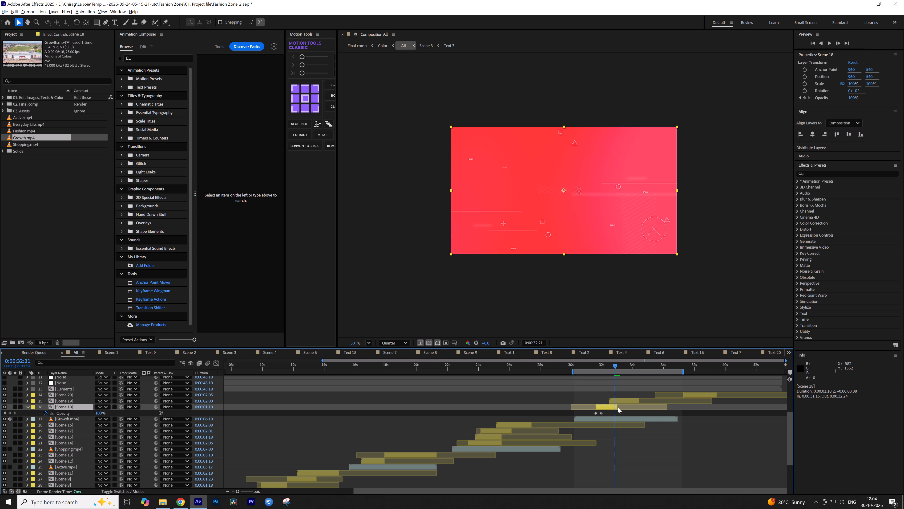
left_click(617, 407)
left_click(591, 366)
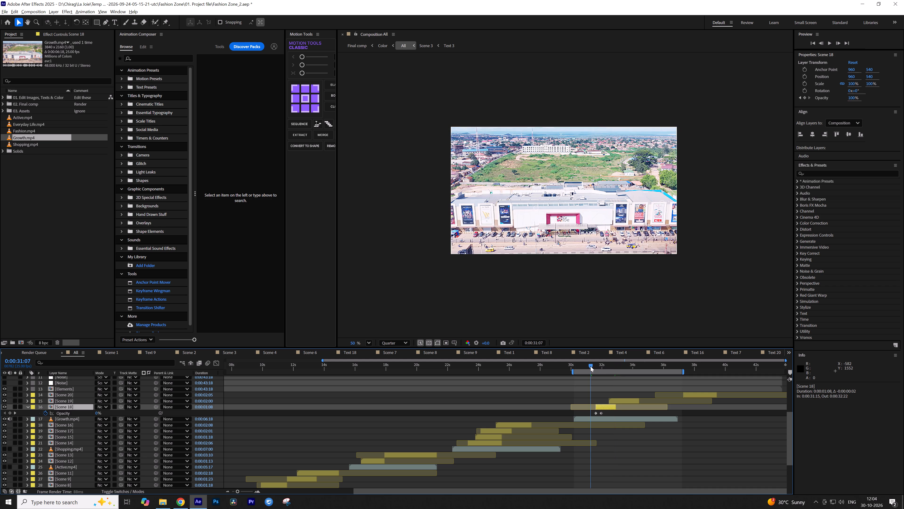
key("space")
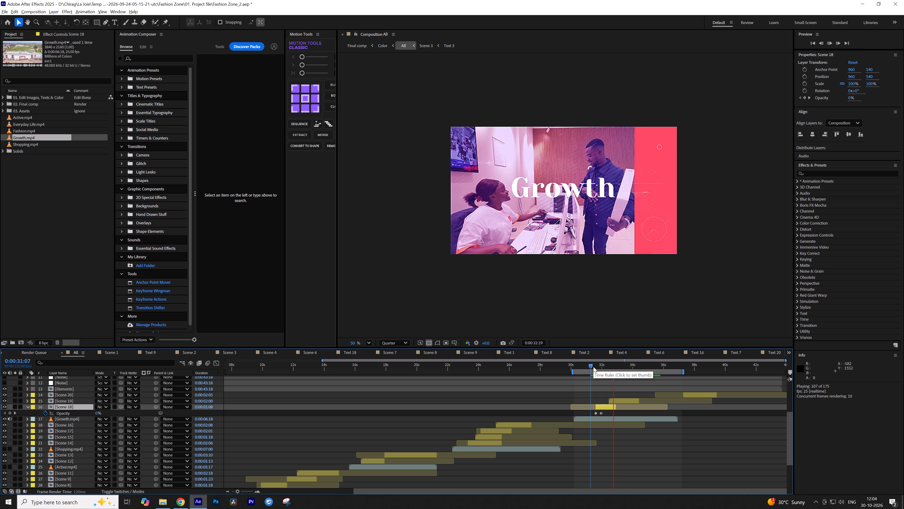
key("space")
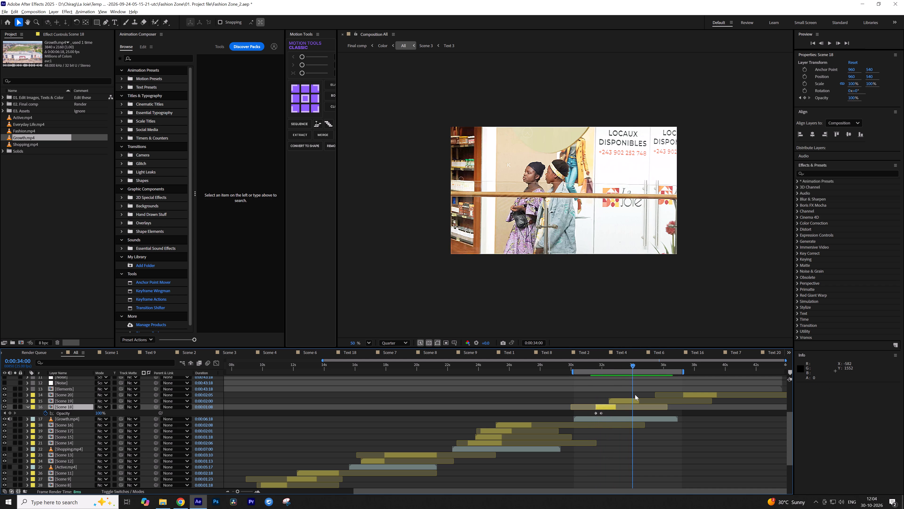
Move Scene 19's two opacity keyframes later so the fade-out finishes at 0:00:34:11, and preview the fade.
left_click(634, 400)
key("t")
left_click_drag(640, 406, 623, 412)
left_click_drag(632, 409, 638, 408)
left_click(627, 363)
key("space")
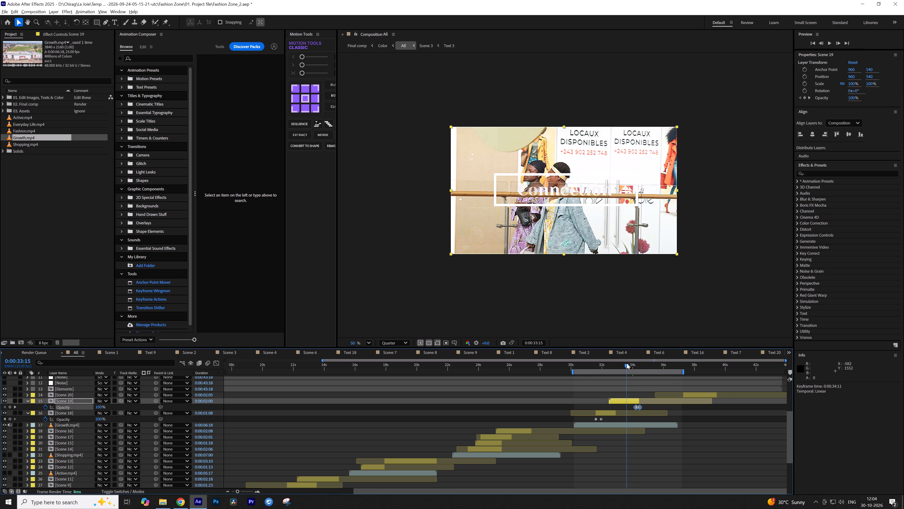
key("space")
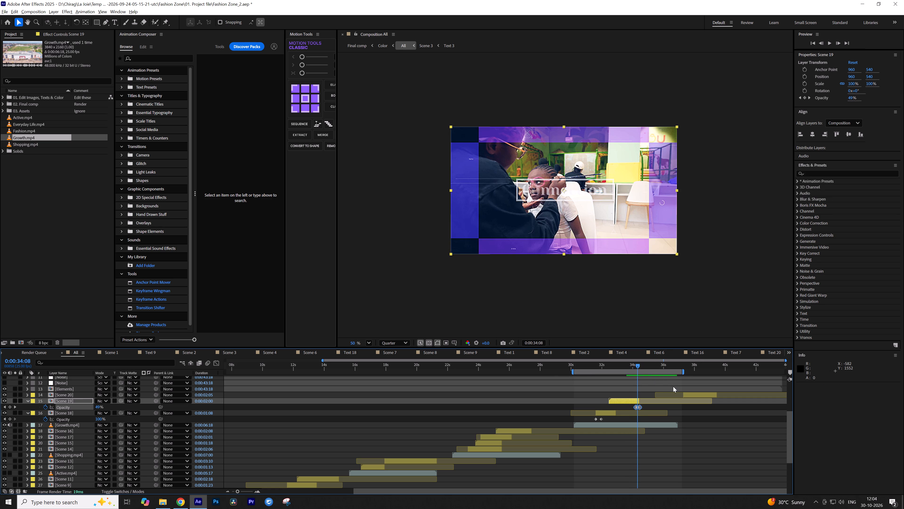
key("space")
key("space")
Move the Scene 20 layer earlier to start at 0:00:34:00 and preview the New Energy title after Scene 19.
left_click_drag(697, 395, 665, 396)
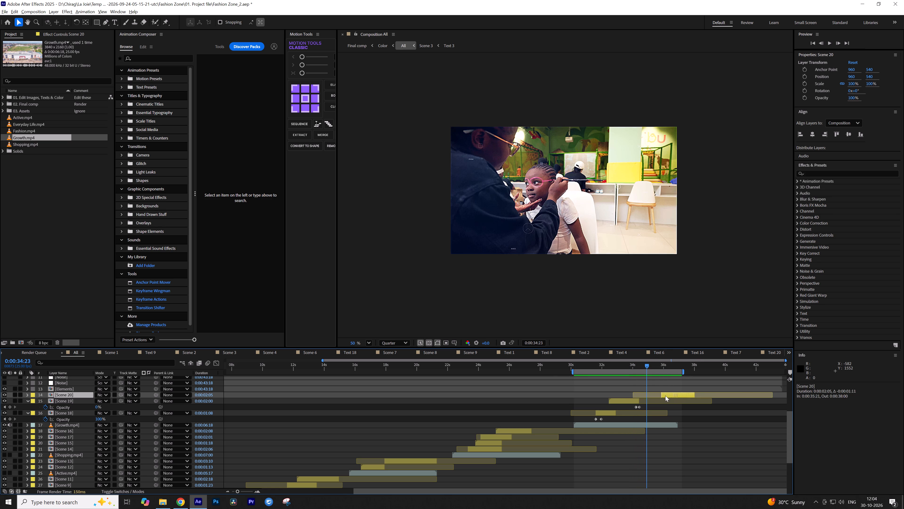
left_click_drag(665, 396, 650, 397)
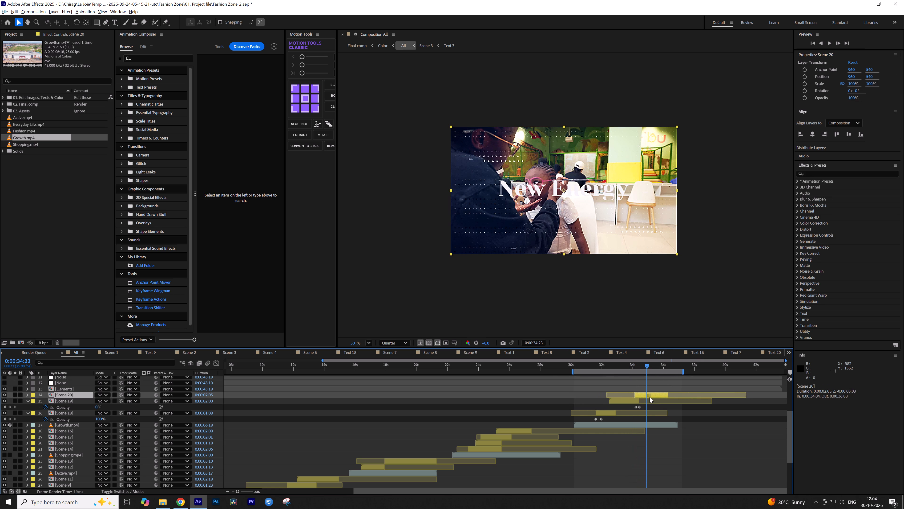
left_click_drag(650, 397, 648, 399)
left_click_drag(648, 399, 647, 399)
left_click(623, 364)
key("space")
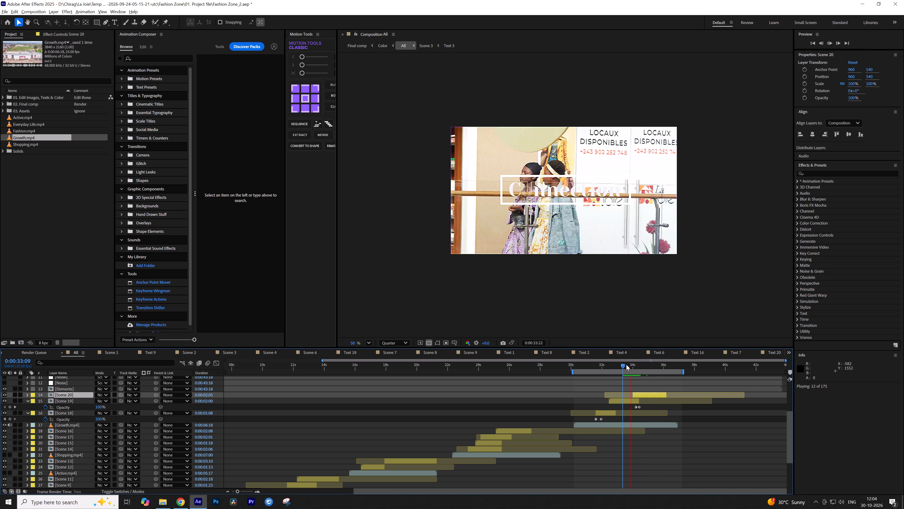
key("space")
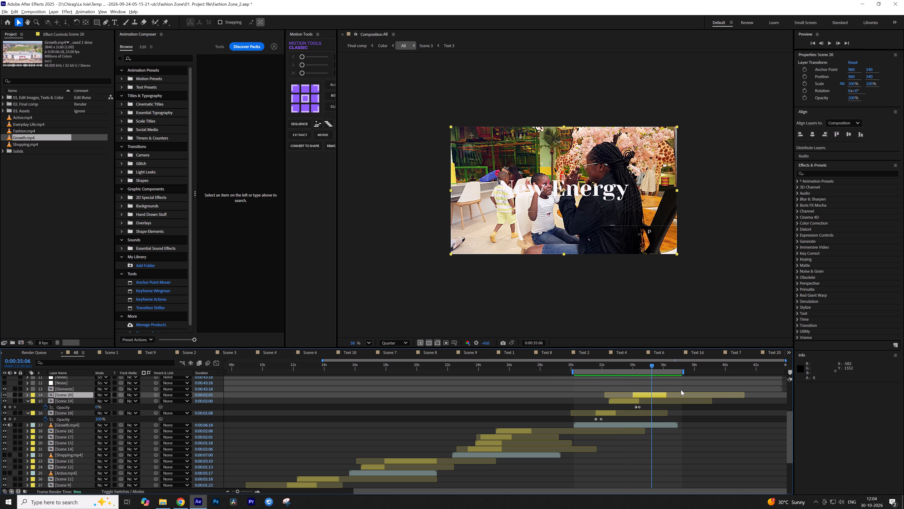
key("space")
key("space")
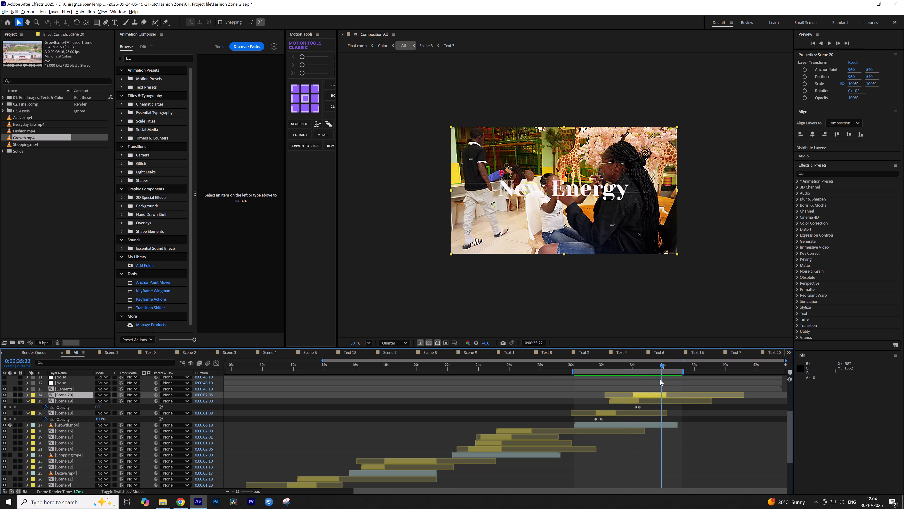
Find the cut after the face-painting shot, split Scene 20 there at 0:00:35:03, and delete the part after it.
left_click(644, 369)
key("ctrl+z")
left_click_drag(646, 364, 669, 366)
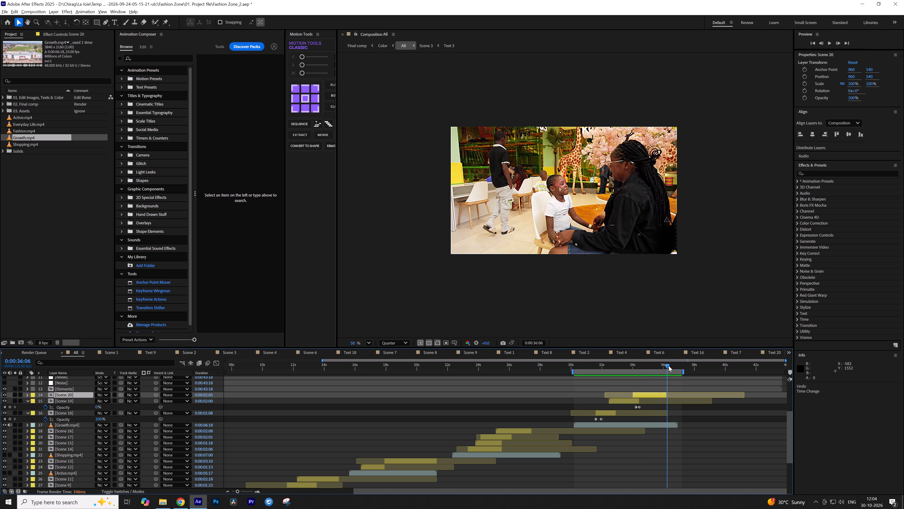
left_click_drag(669, 366, 676, 367)
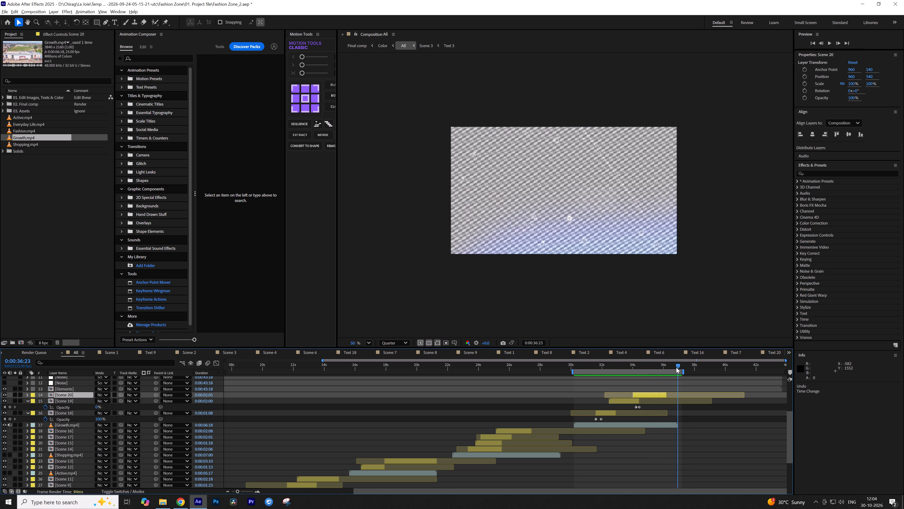
left_click_drag(676, 367, 648, 371)
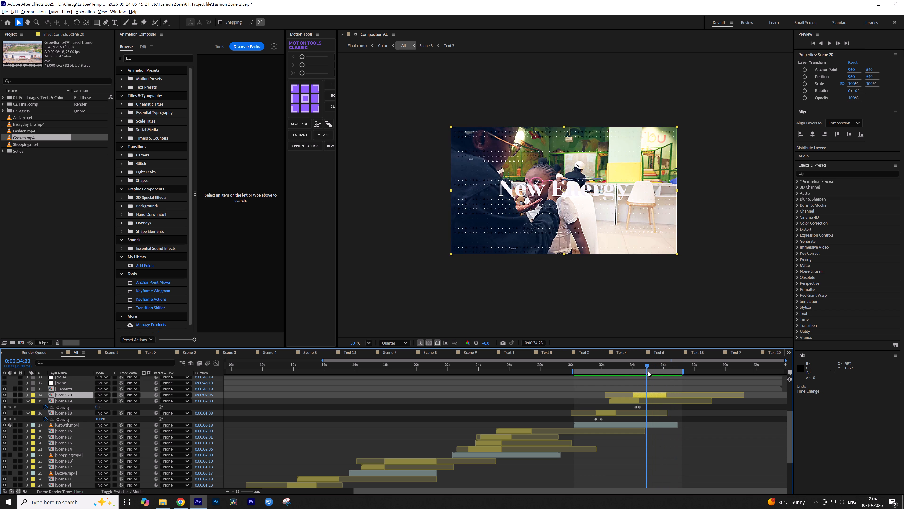
left_click_drag(648, 371, 649, 371)
key("Page_Down")
key("Page_Down")
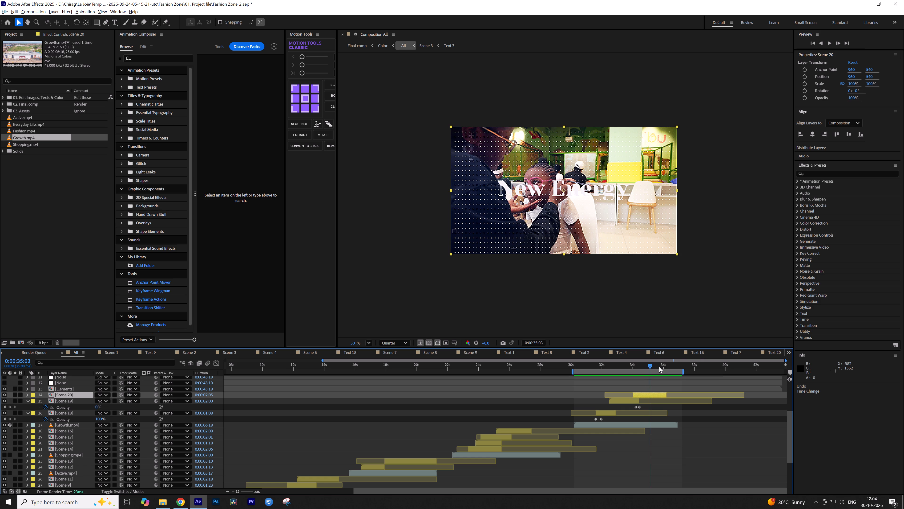
key("Page_Down")
key("Page_Up")
key("Page_Up")
key("Page_Down")
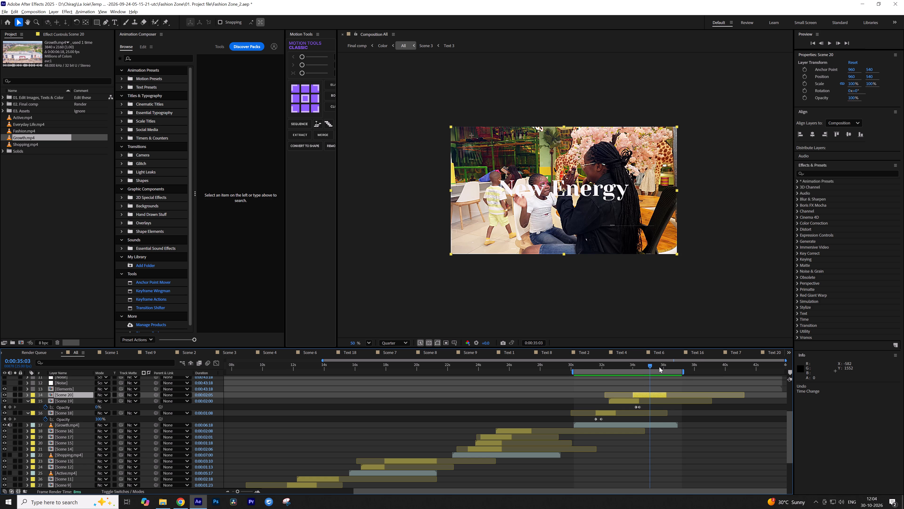
key("ctrl+shift+d")
key("Delete")
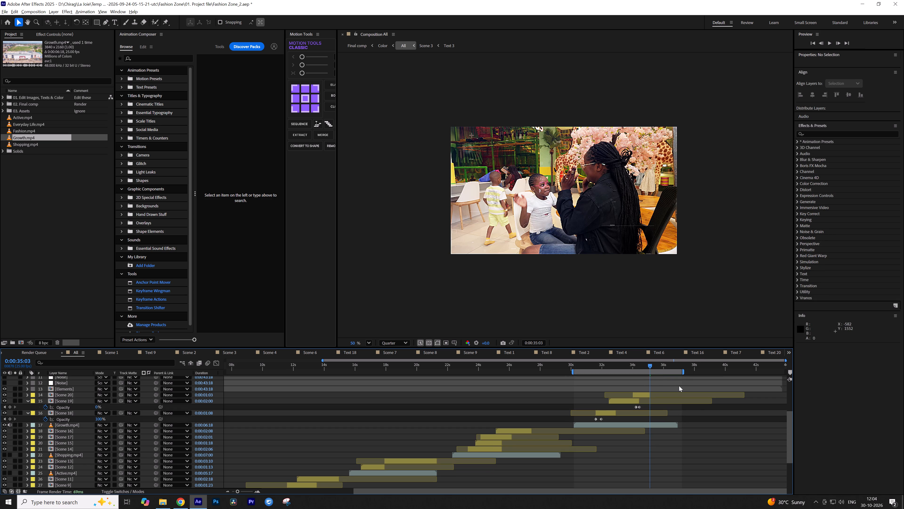
End the work area at Growth.mp4's out point, 0:00:36:22, and preview the Growth titles from the start with the layer properties collapsed.
left_click(673, 424)
key("o")
key("n")
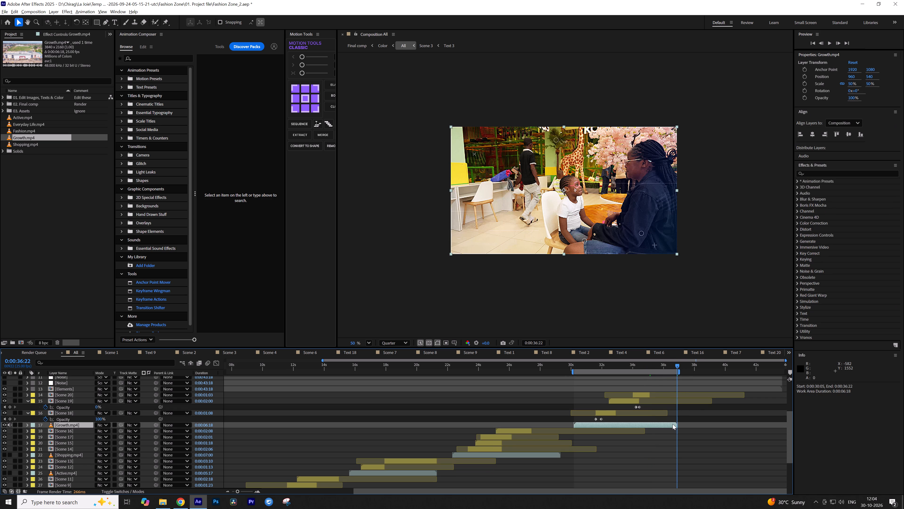
left_click_drag(671, 368, 596, 371)
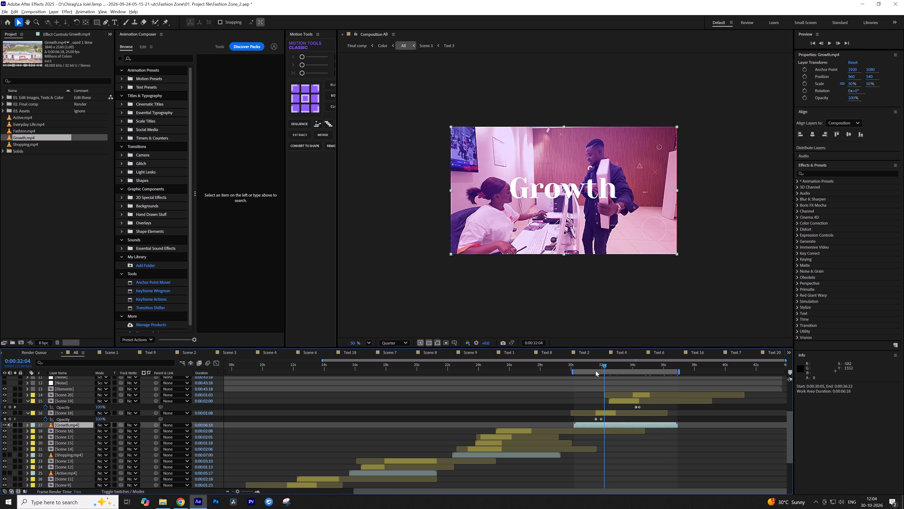
left_click_drag(596, 371, 578, 373)
key("space")
left_click(698, 413)
type("ss")
scroll(691, 412, "down", 4)
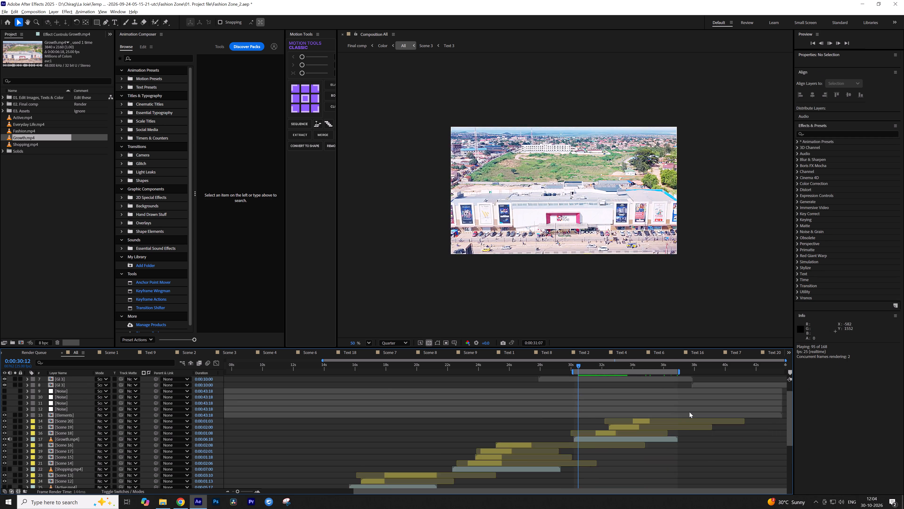
scroll(689, 412, "down", 2)
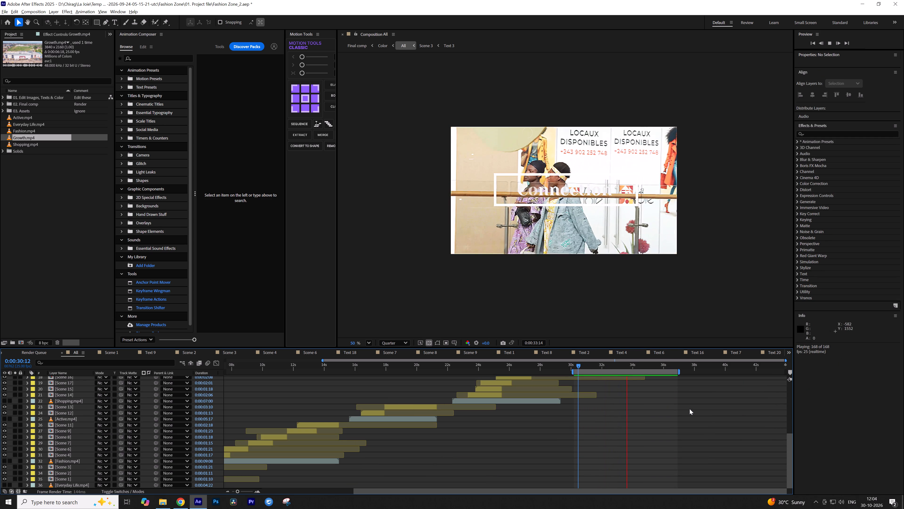
key("space")
key("space")
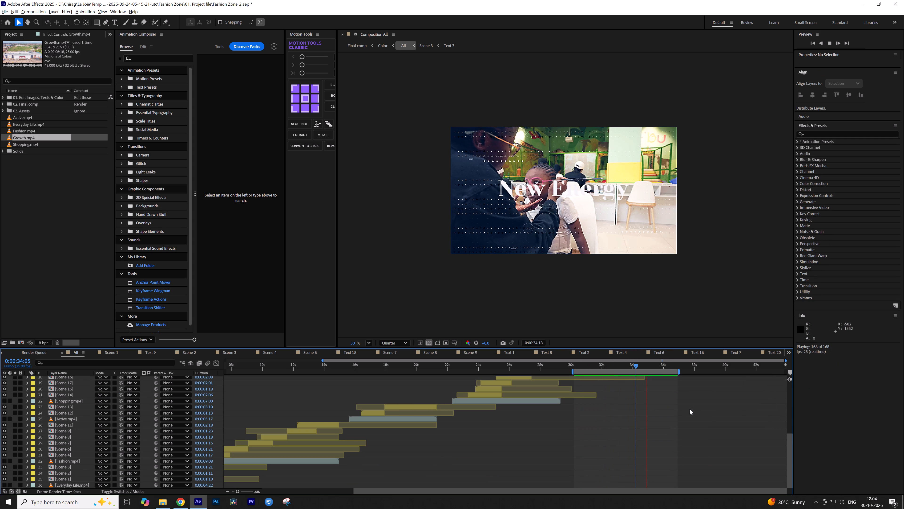
key("space")
Save the project.
key("ctrl+s")
scroll(684, 412, "up", 6)
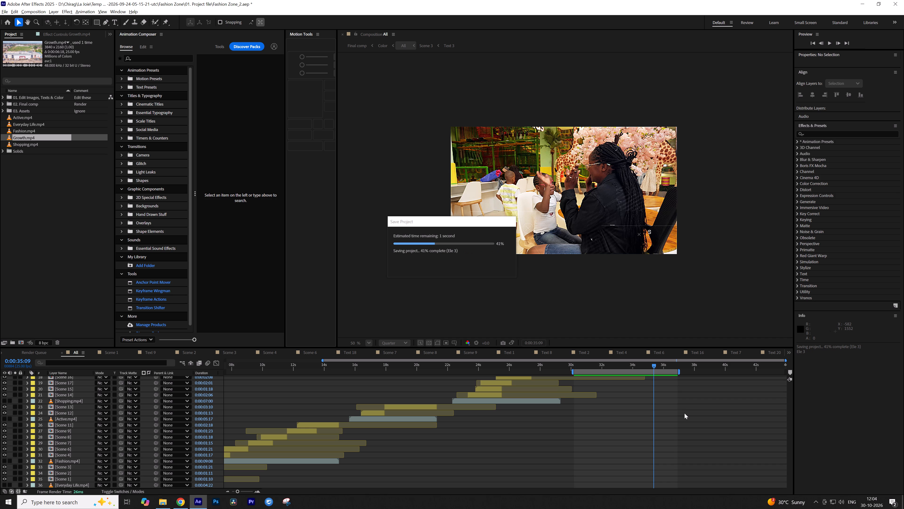
scroll(684, 413, "up", 15)
scroll(682, 415, "up", 10)
scroll(660, 431, "down", 4)
key("ctrl+s")
Turn off the audio and visibility of the Growth.mp4 footage layer and save the project.
left_click(615, 406)
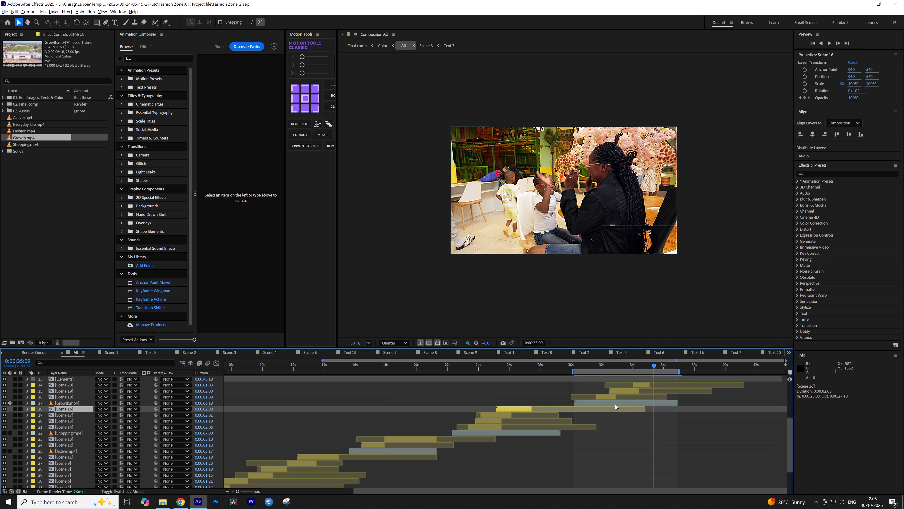
left_click(615, 404)
left_click_drag(10, 403, 3, 403)
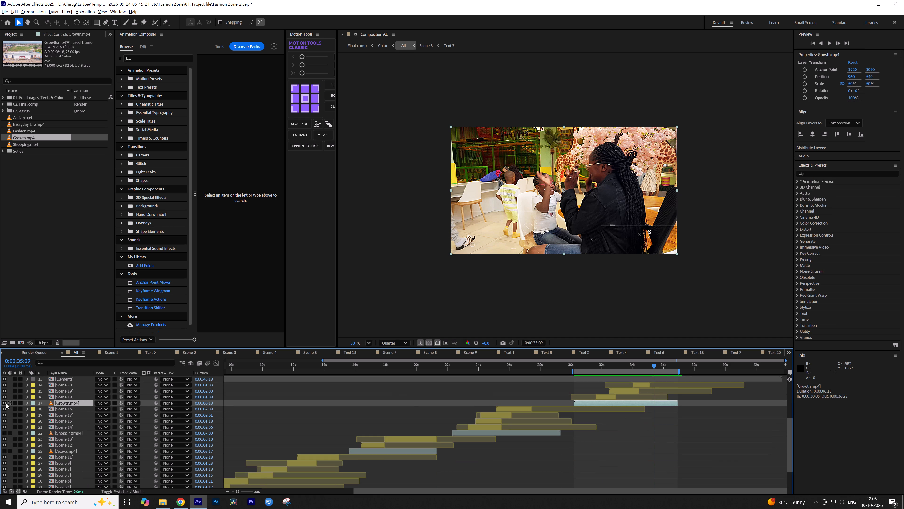
left_click(5, 403)
left_click(303, 413)
key("ctrl+s")
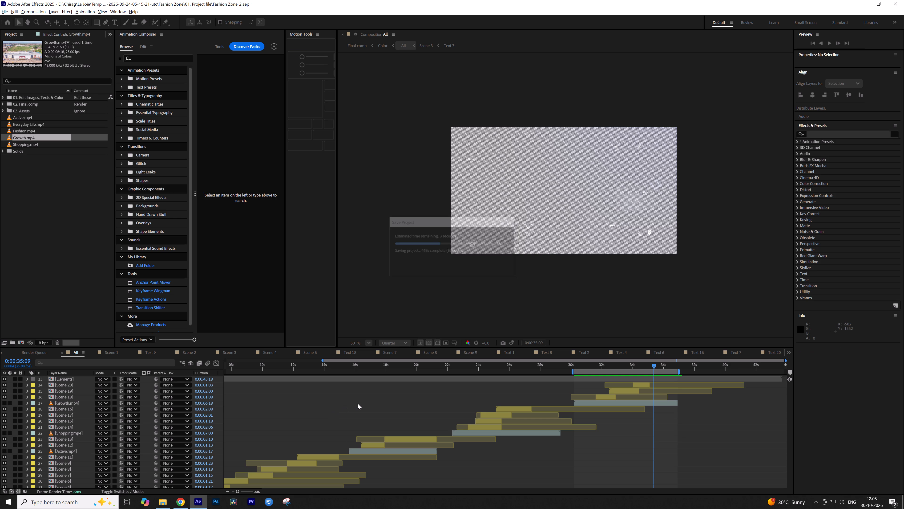
Add the All composition to the render queue and apply the RGBA output module template.
key("ctrl+m")
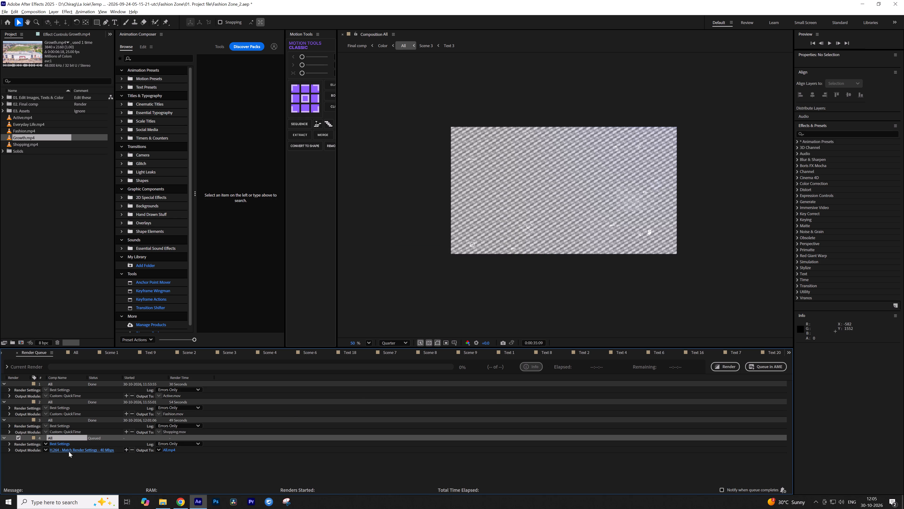
left_click(46, 450)
left_click(83, 423)
Copy the name Growth from the source video in File Explorer and save the render output under it in Out > New folder.
left_click(172, 450)
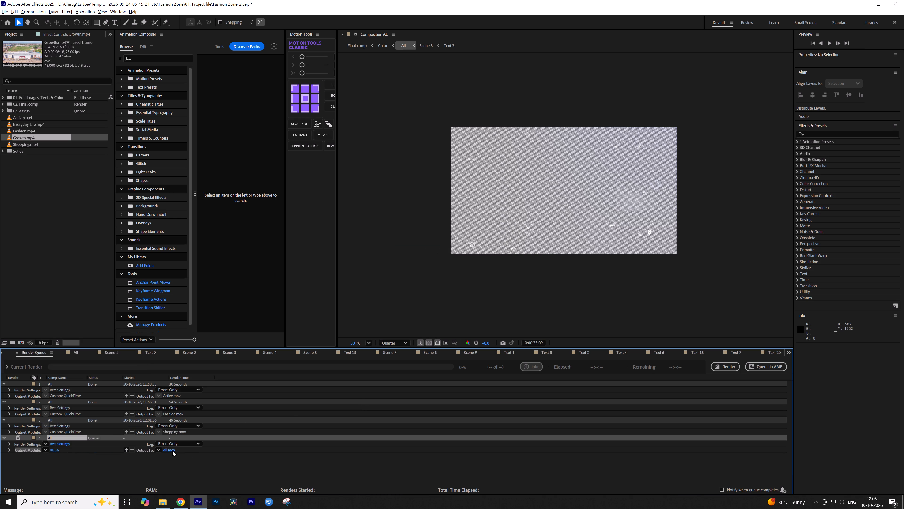
key("alt+Tab")
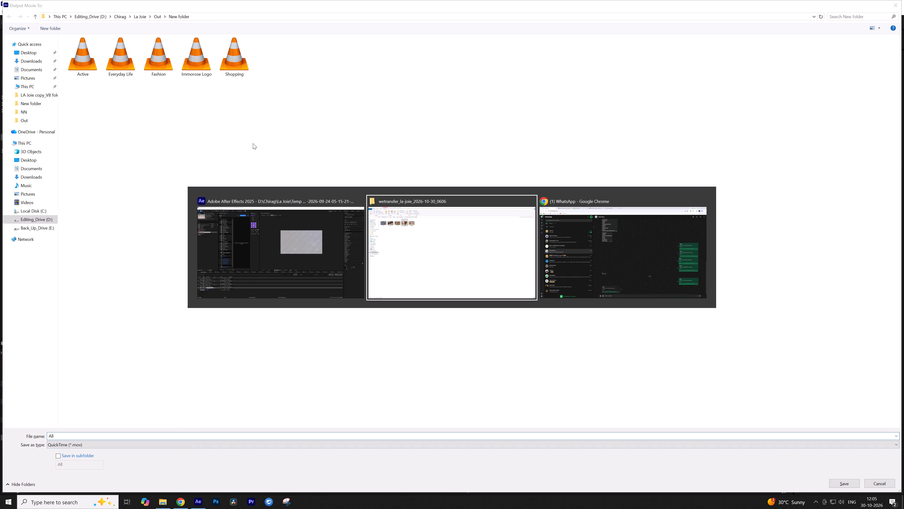
left_click(196, 103)
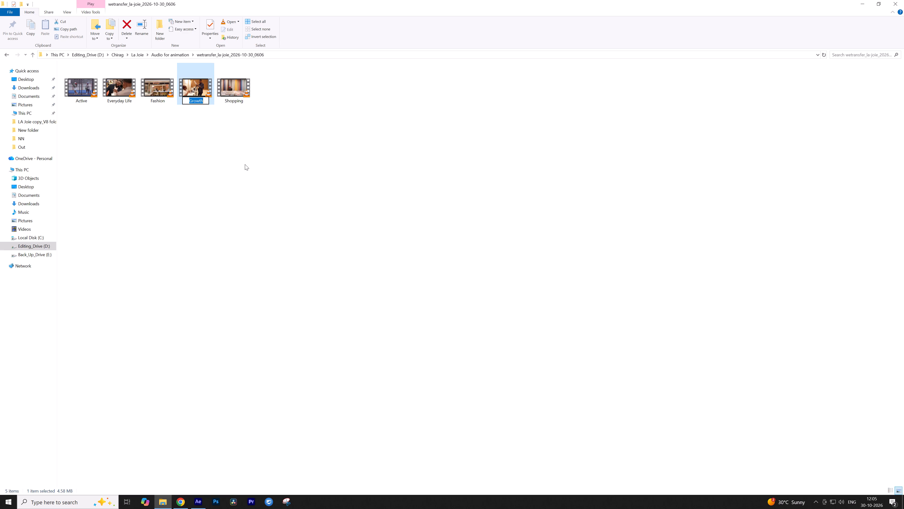
key("ctrl+c")
key("alt+Tab")
key("ctrl+v")
left_click(122, 396)
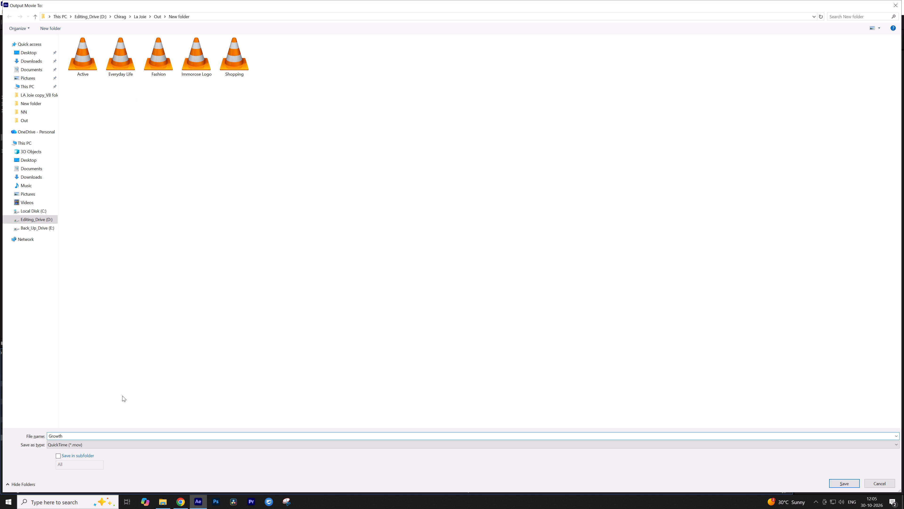
left_click(835, 484)
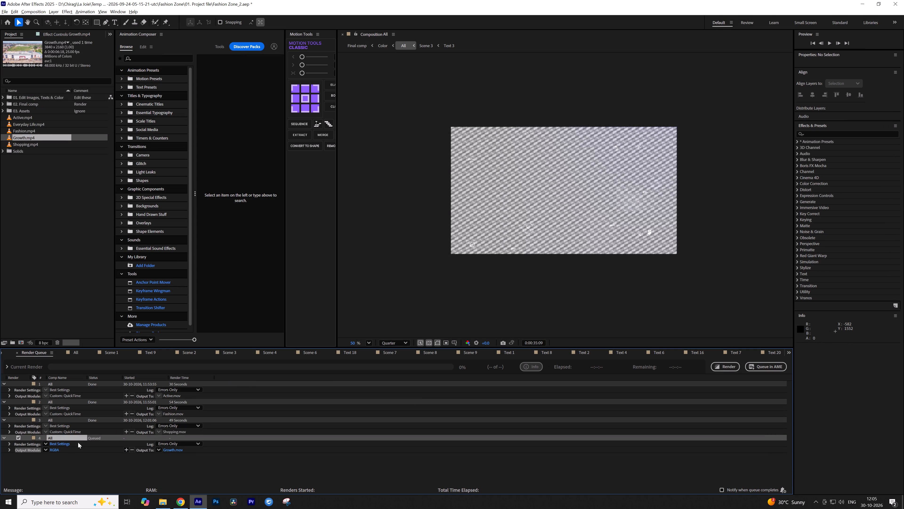
left_click(181, 451)
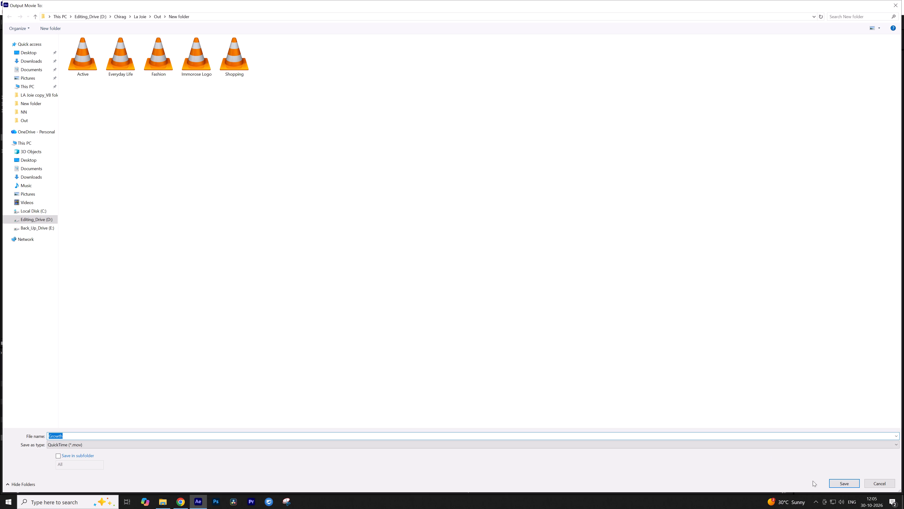
left_click(848, 486)
Enable resizing in the output module of the queued Growth render and set the output width to 3840.
left_click(57, 451)
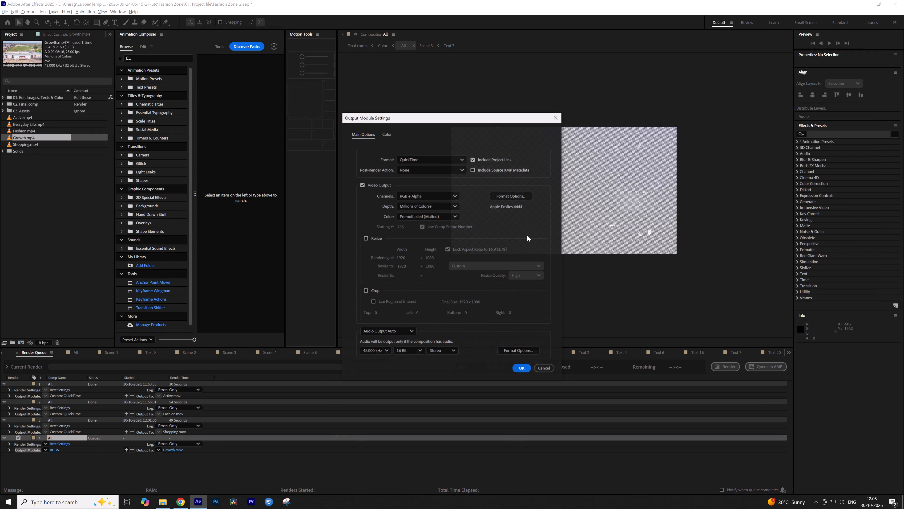
left_click(373, 238)
left_click(400, 264)
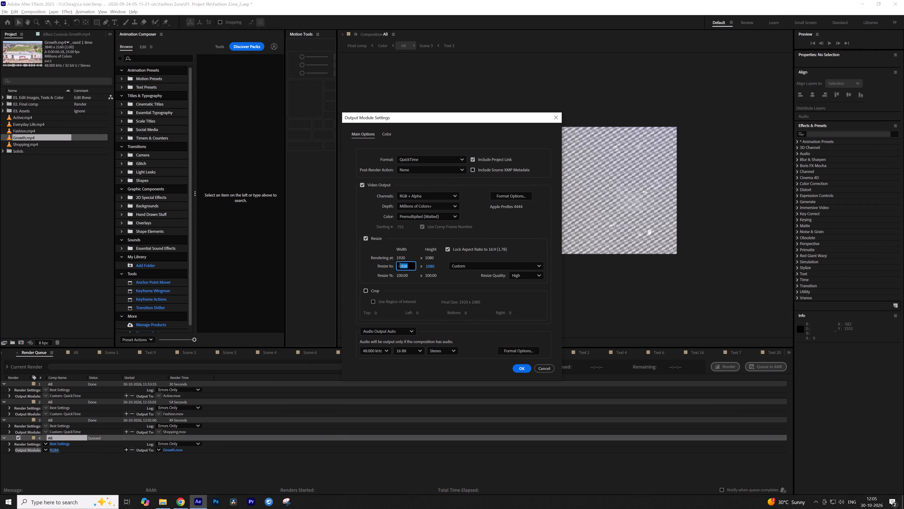
type("3840")
left_click(452, 298)
left_click(521, 367)
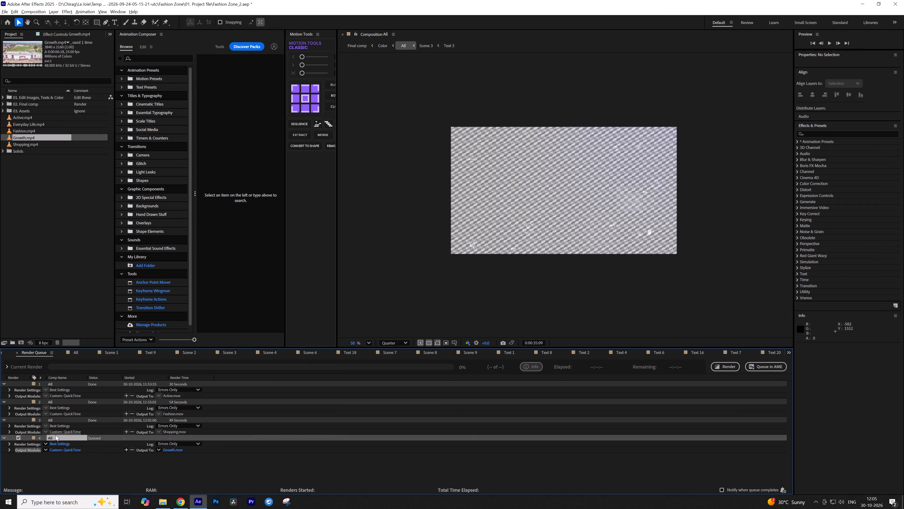
Examine the output module details of the finished Active and Fashion renders in the queue.
left_click(11, 397)
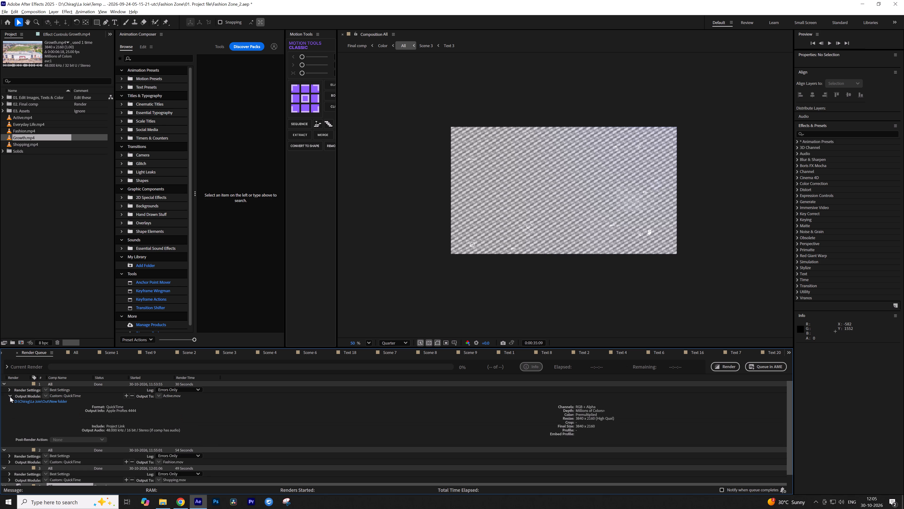
left_click(10, 397)
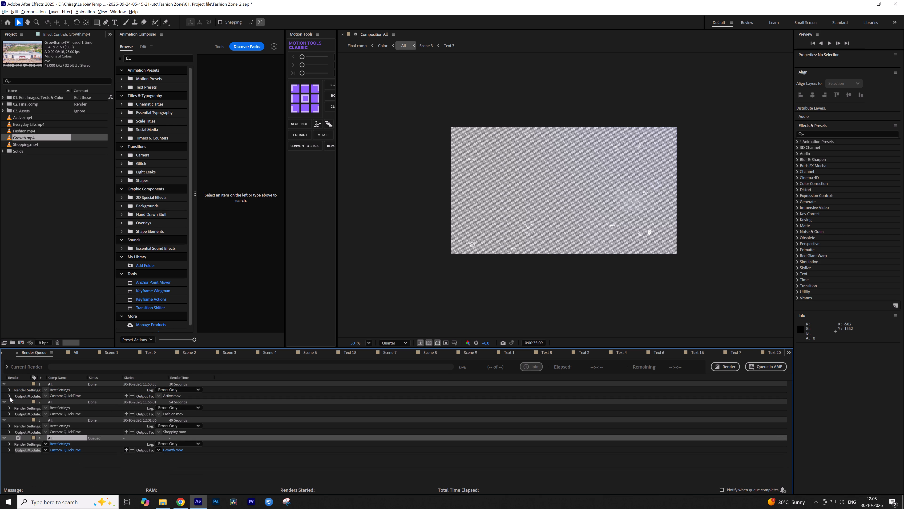
left_click(10, 413)
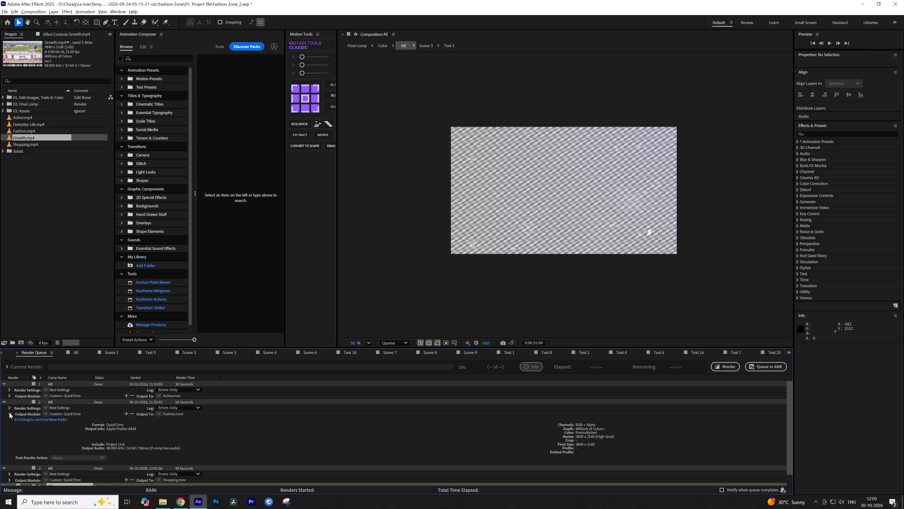
left_click(9, 413)
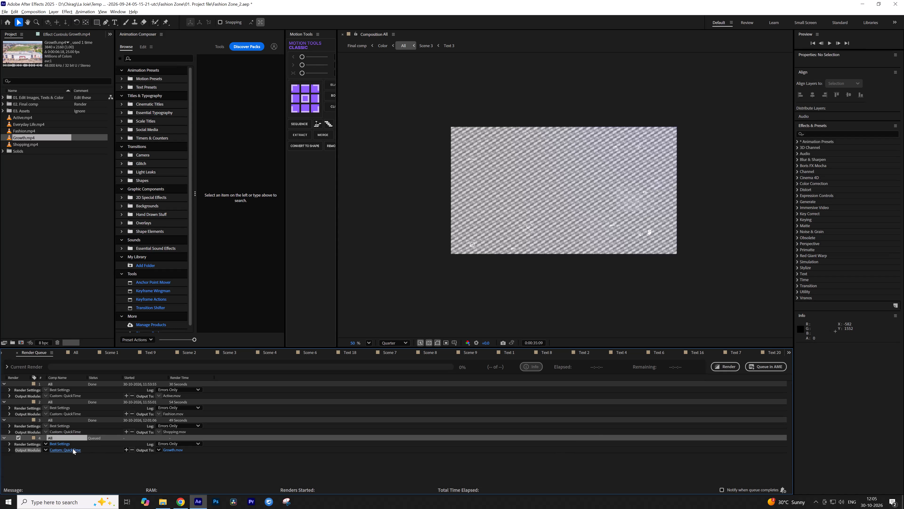
Save the output destination again as Growth in Out > New folder and start the queued render.
left_click(167, 450)
left_click(331, 301)
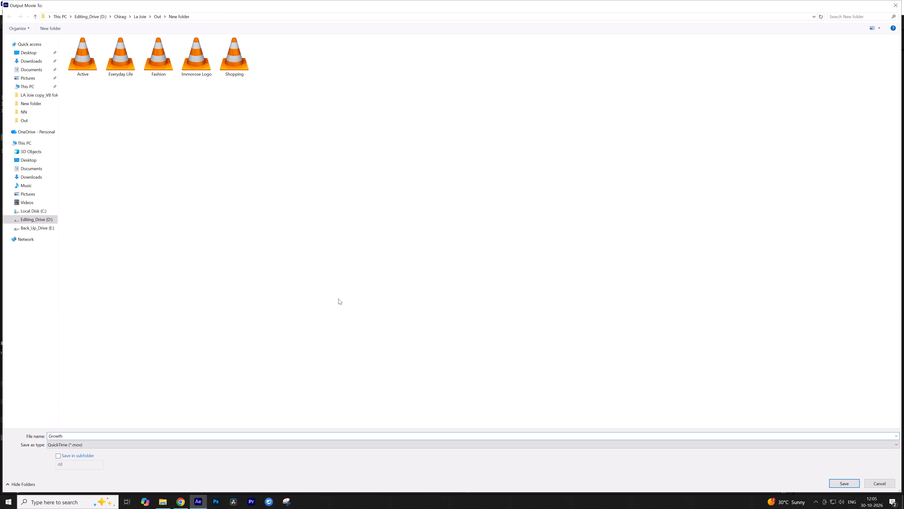
left_click(838, 486)
left_click(733, 367)
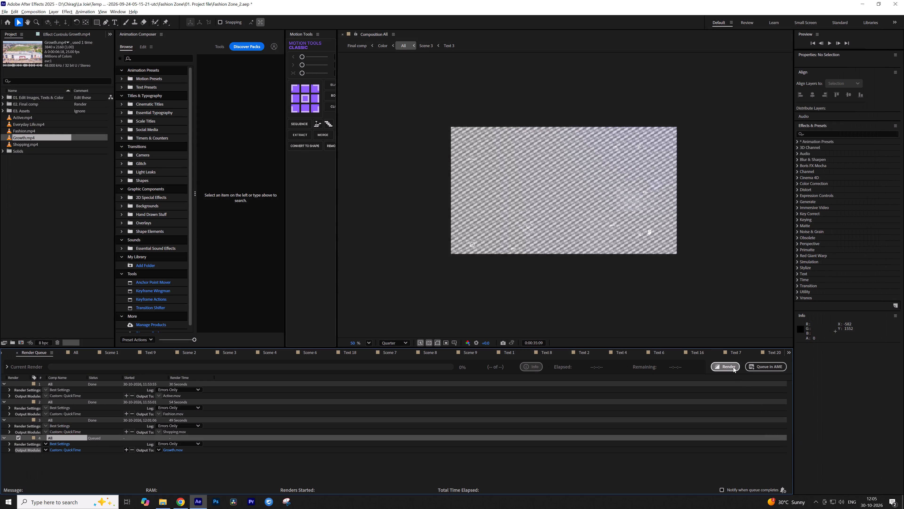